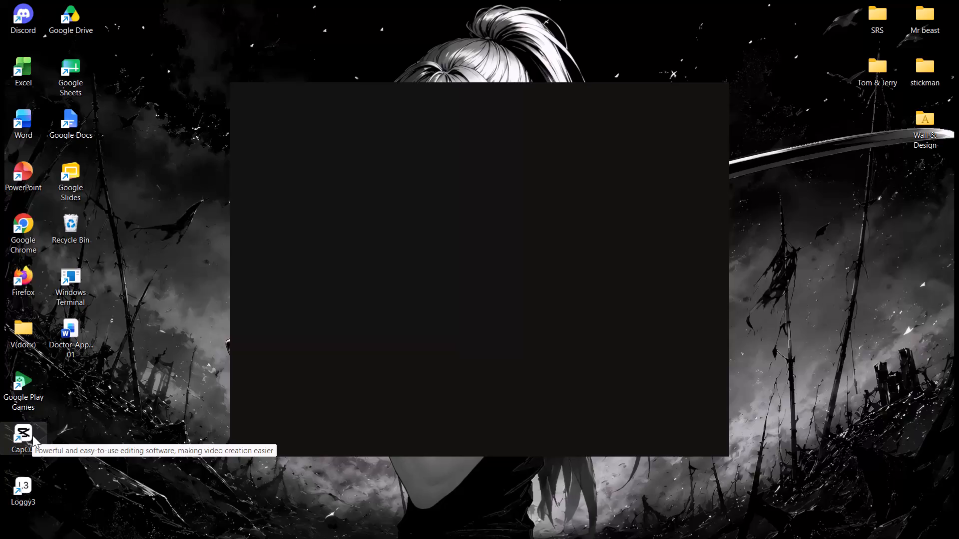
Launch CapCut from the desktop.
double_click(32, 435)
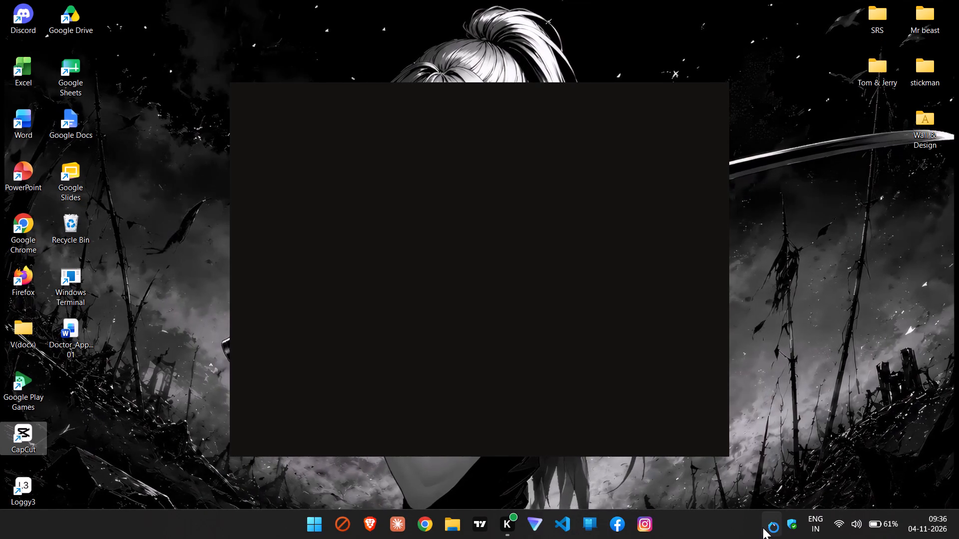
Exit the Lively wallpaper application running in the background and return to CapCut.
click(763, 528)
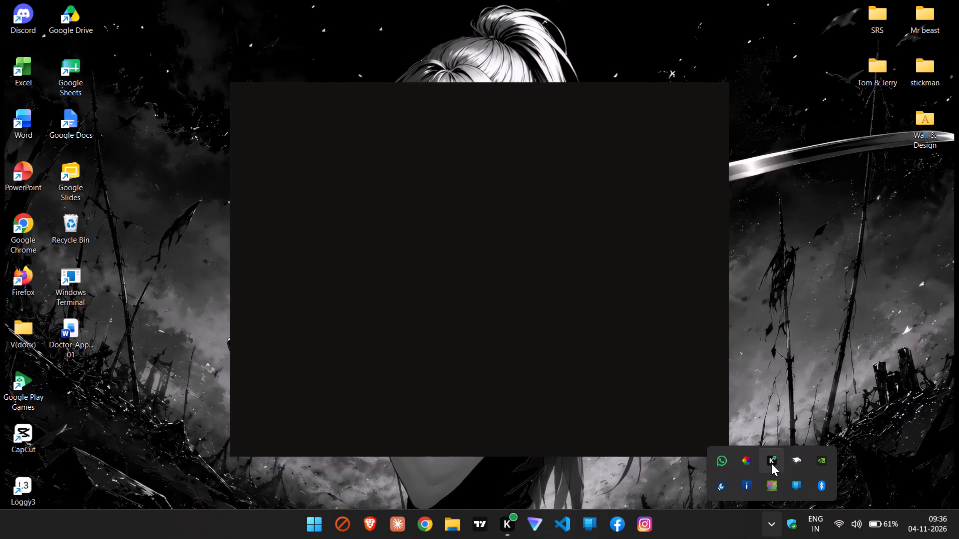
right_click(747, 460)
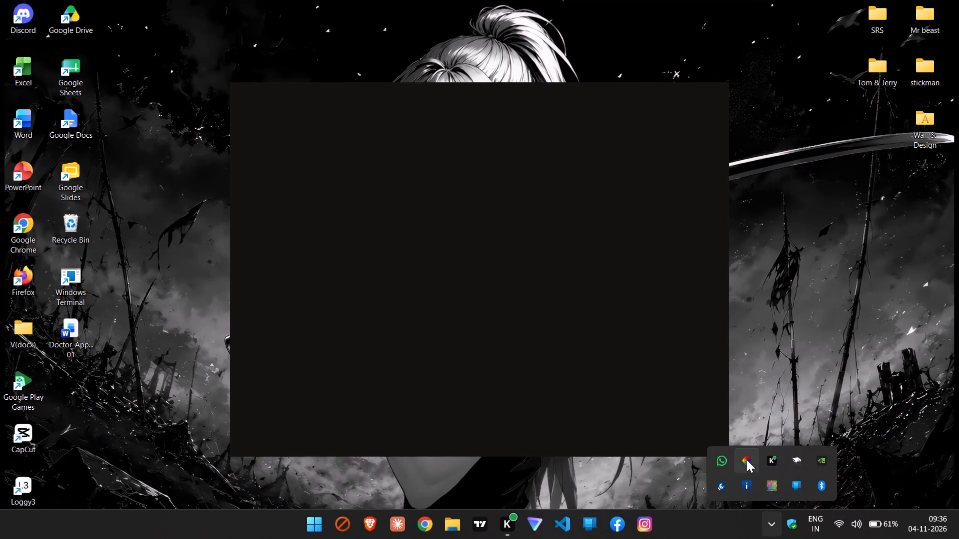
click(696, 453)
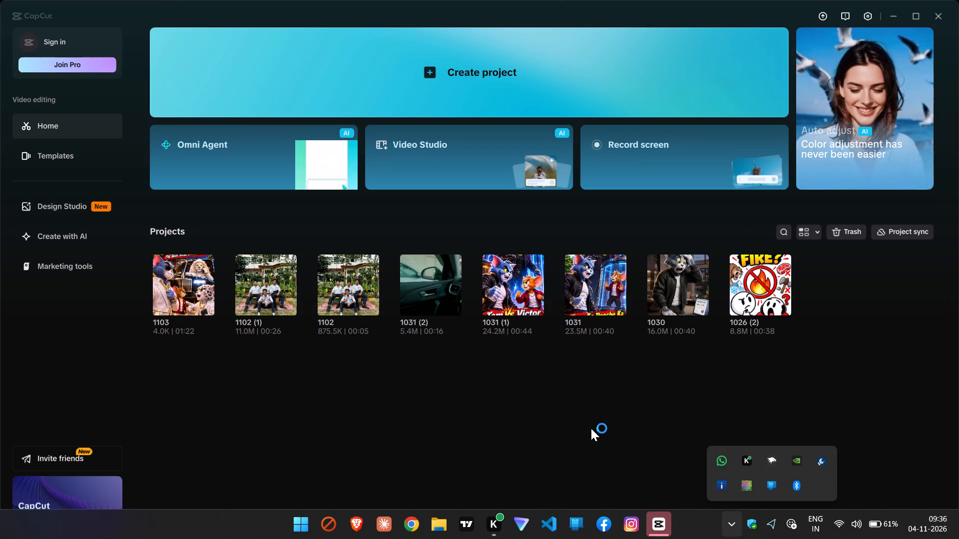
click(591, 428)
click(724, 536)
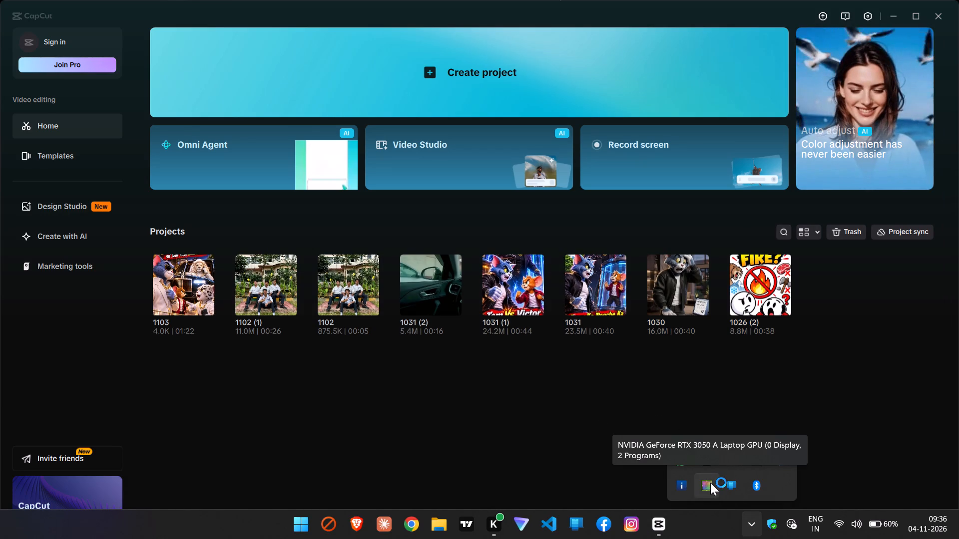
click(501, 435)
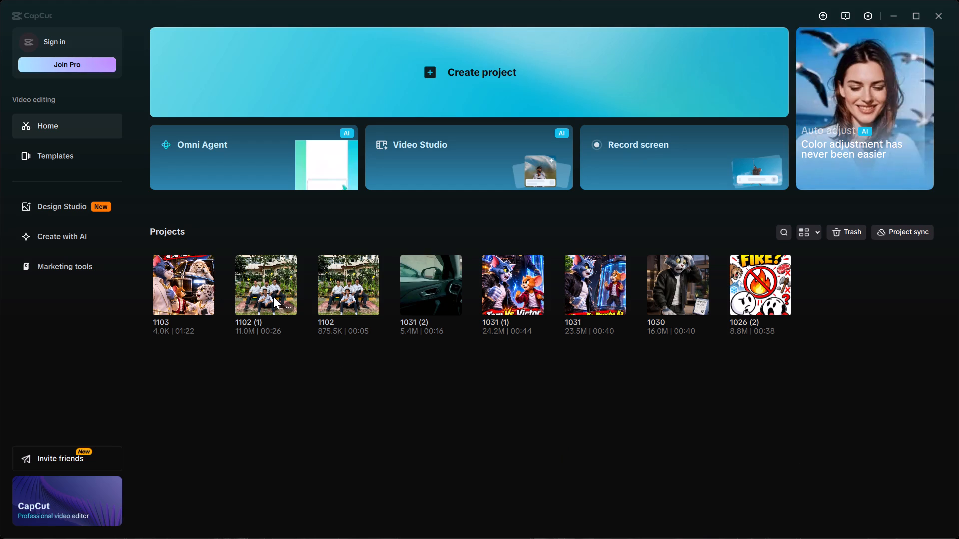
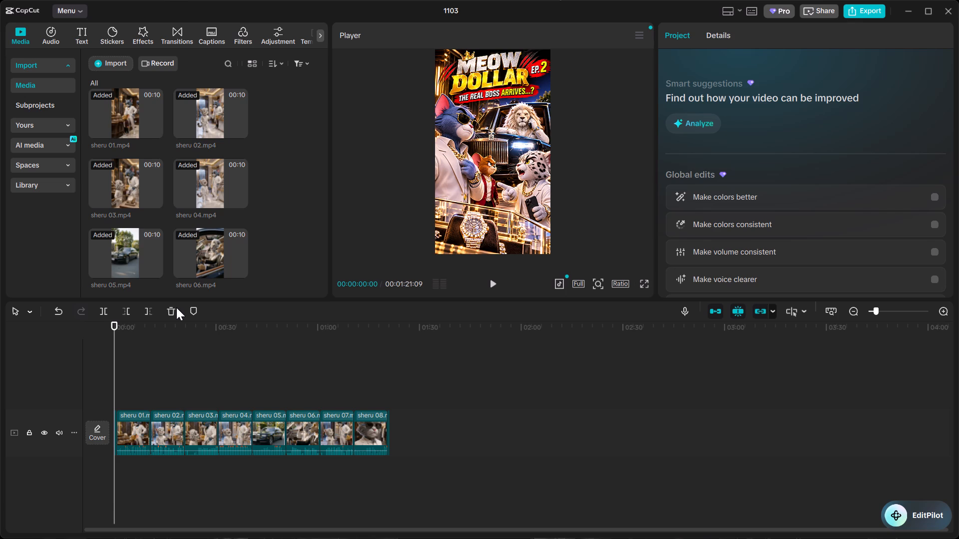
Play the assembled sheru clip sequence from the beginning and expand the preview to full screen to review it.
click(489, 280)
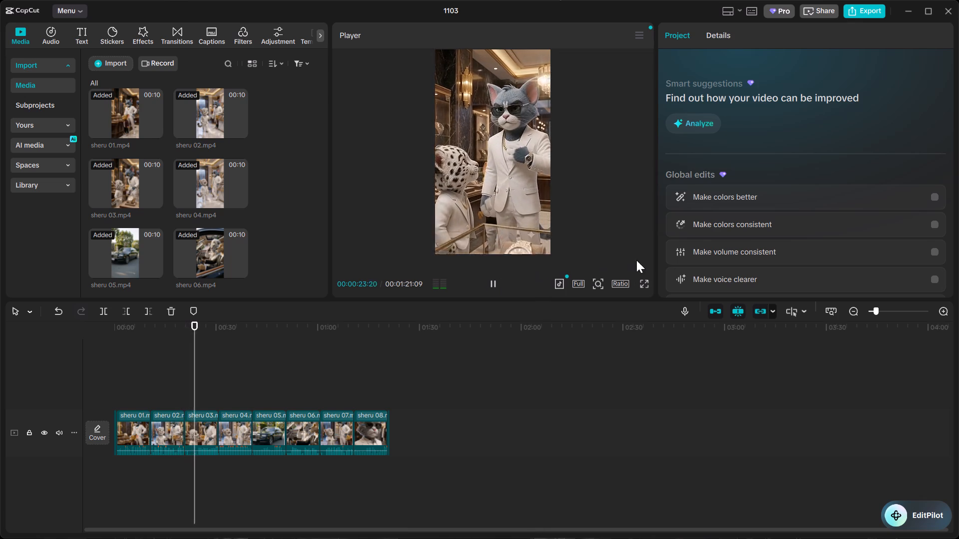
click(649, 286)
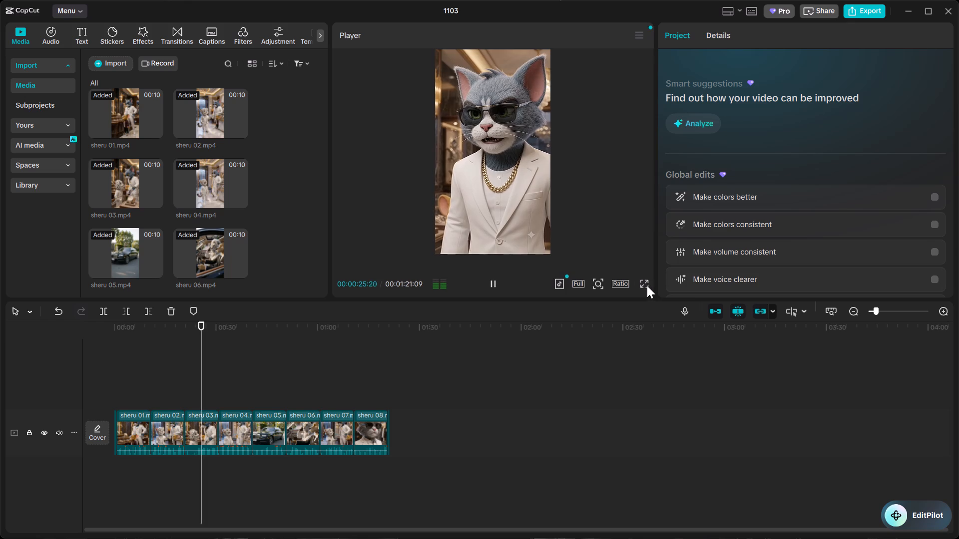
click(641, 282)
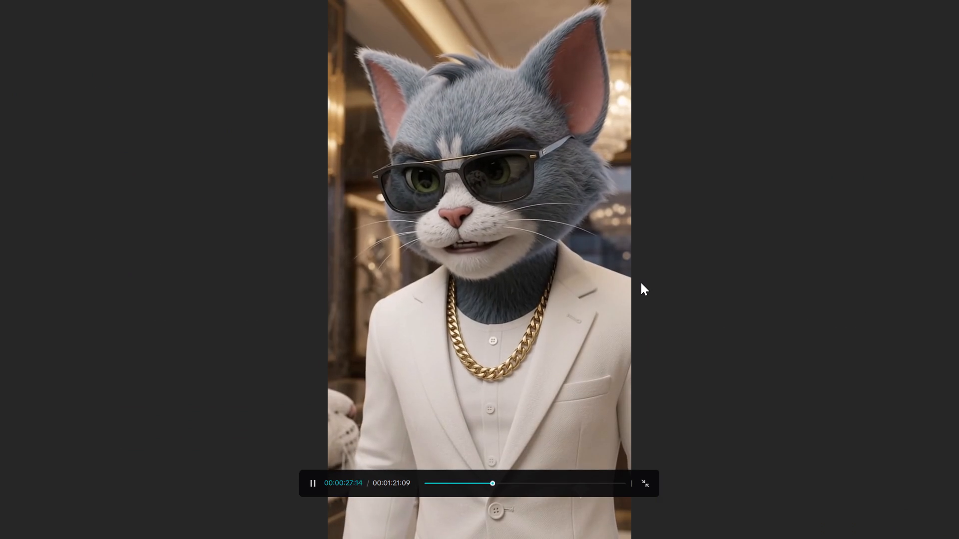
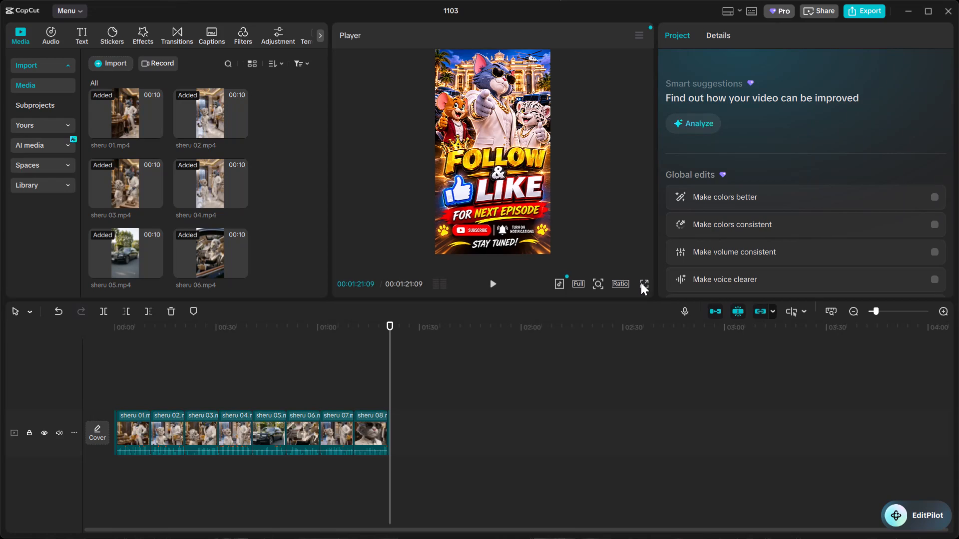
Return the playhead to the very start of the sheru clip sequence, at 00:00:00:00.
scroll(362, 443, right, 5)
scroll(439, 306, right, 17)
click(390, 358)
drag(390, 358, 211, 403)
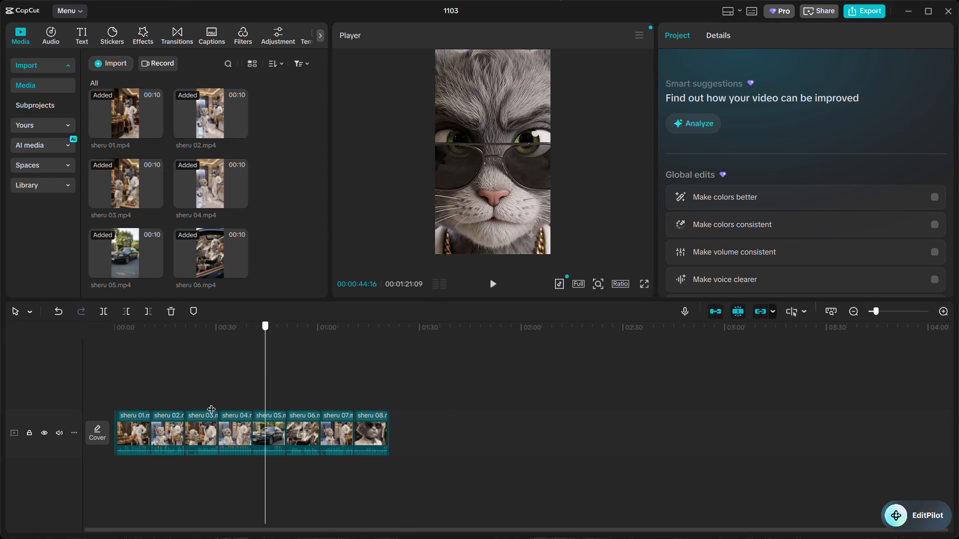
drag(211, 403, 50, 427)
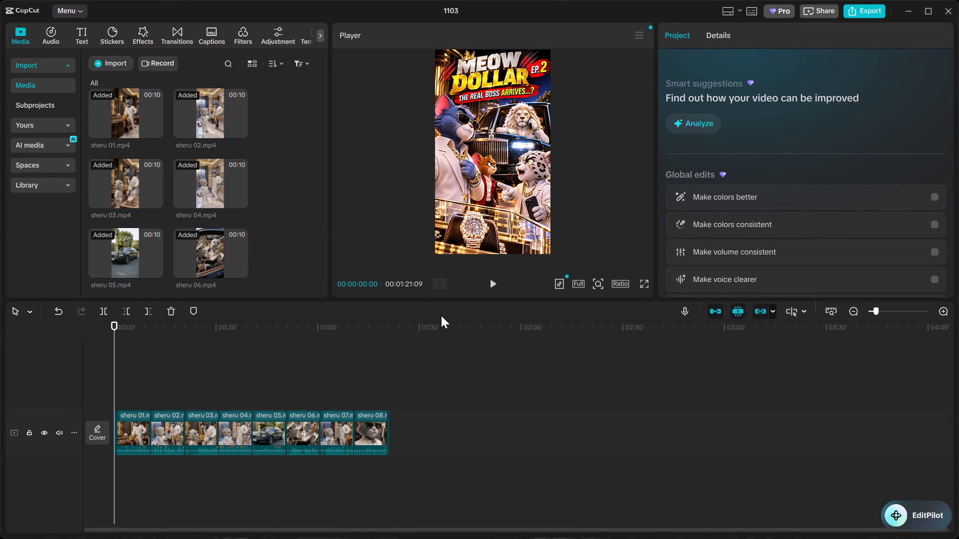
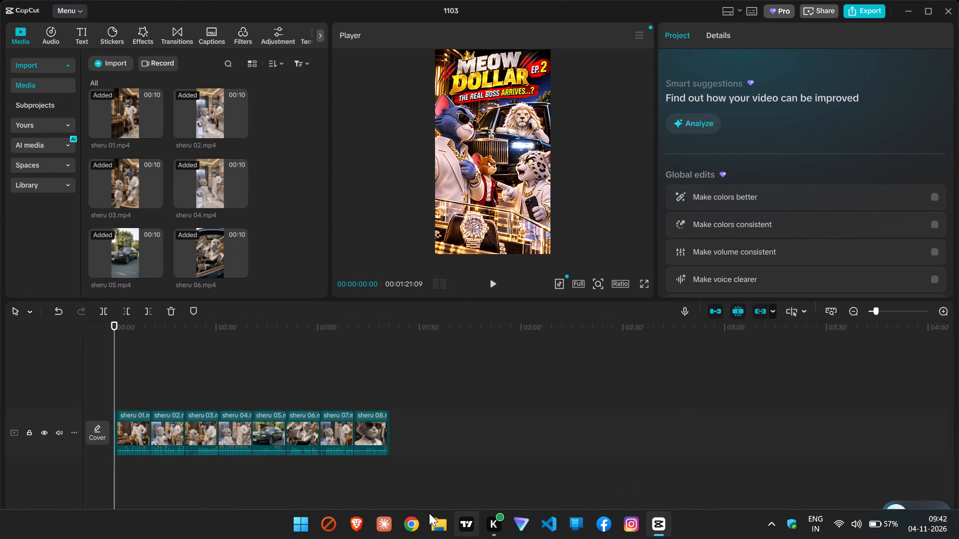
Search the computer's installed apps for "what" and launch the best match.
click(296, 537)
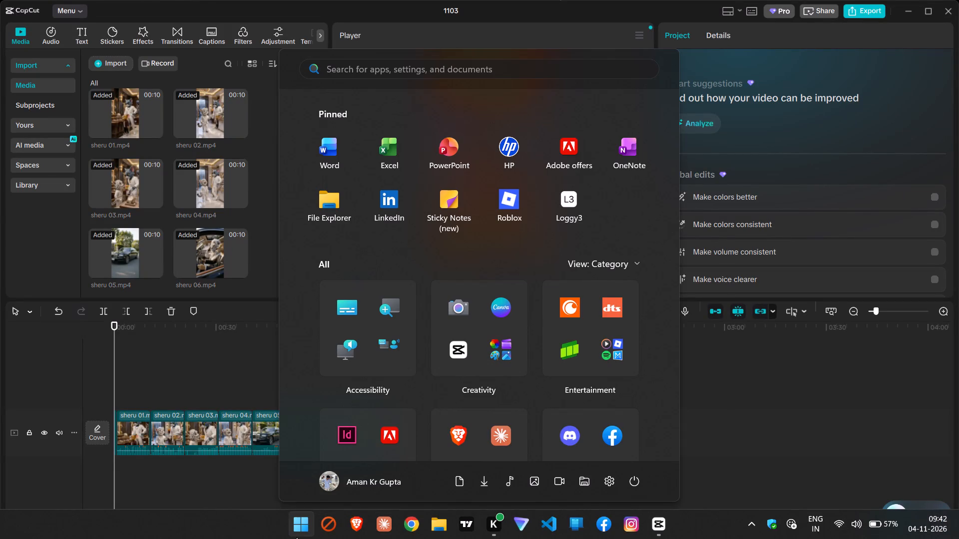
text(what)
key(Return)
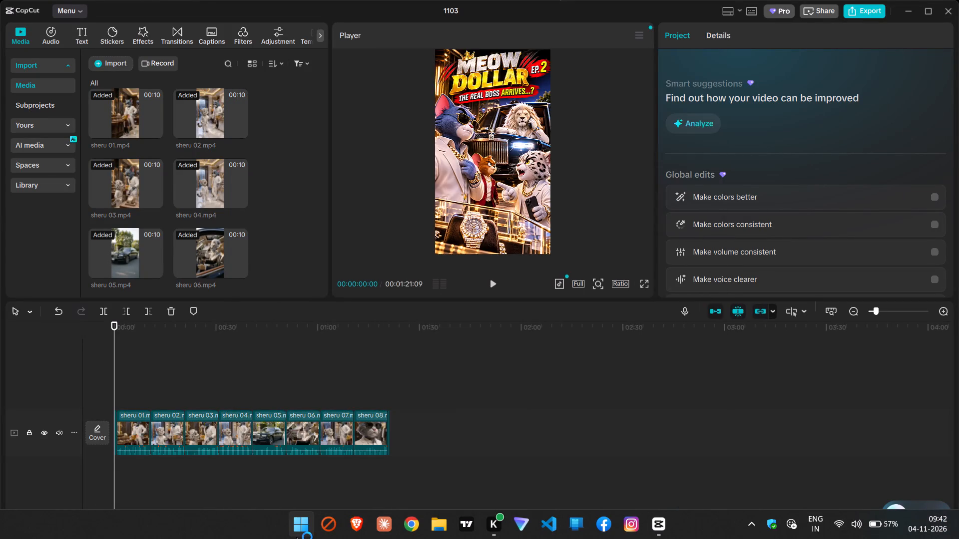
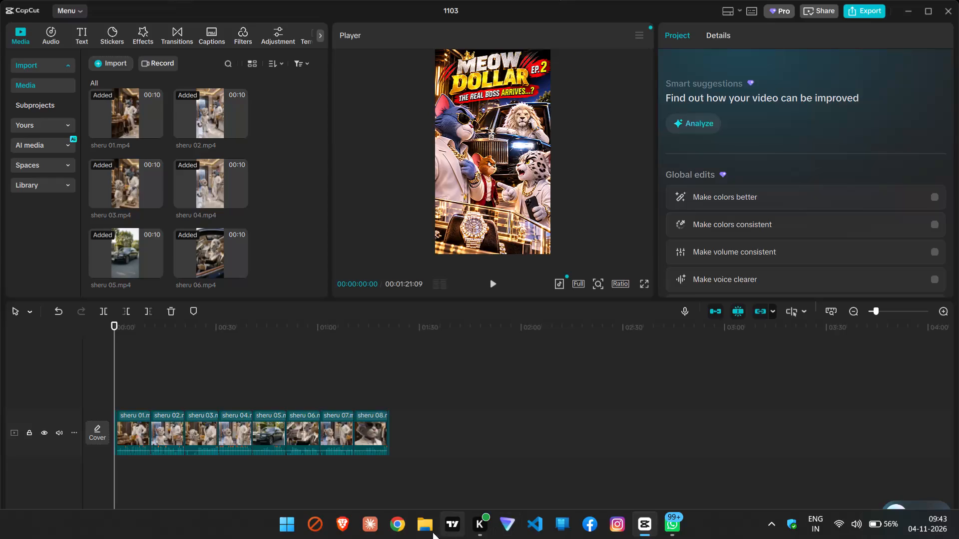
Switch to Google Chrome and open a browser window with the first listed profile.
click(391, 534)
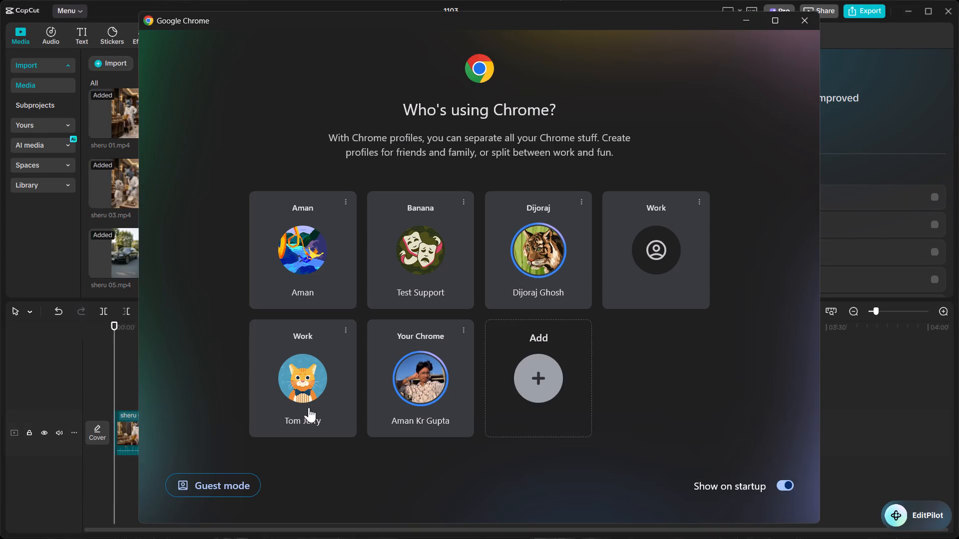
click(313, 292)
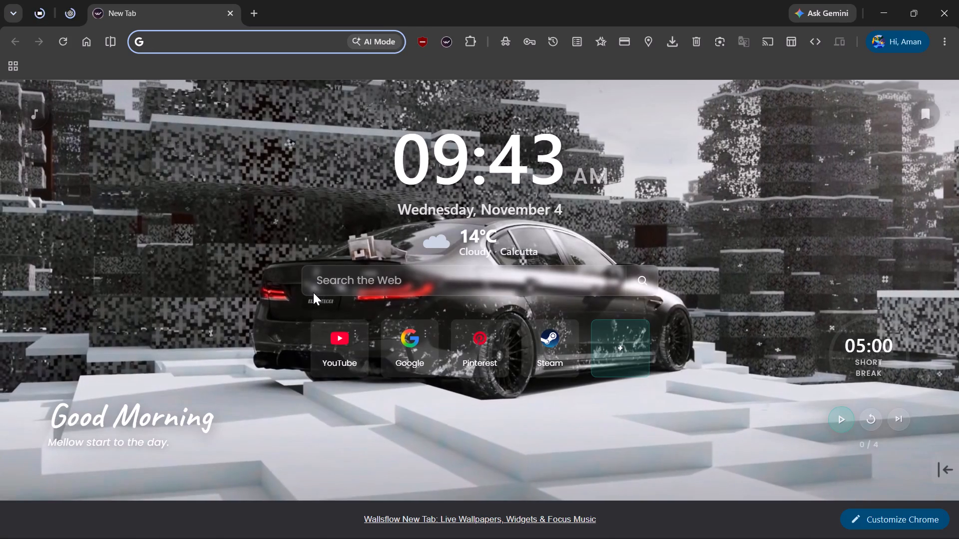
Search the web for "youube video download" and open the VidsSave Free YouTube Video Downloader result.
text(youube)
key(space)
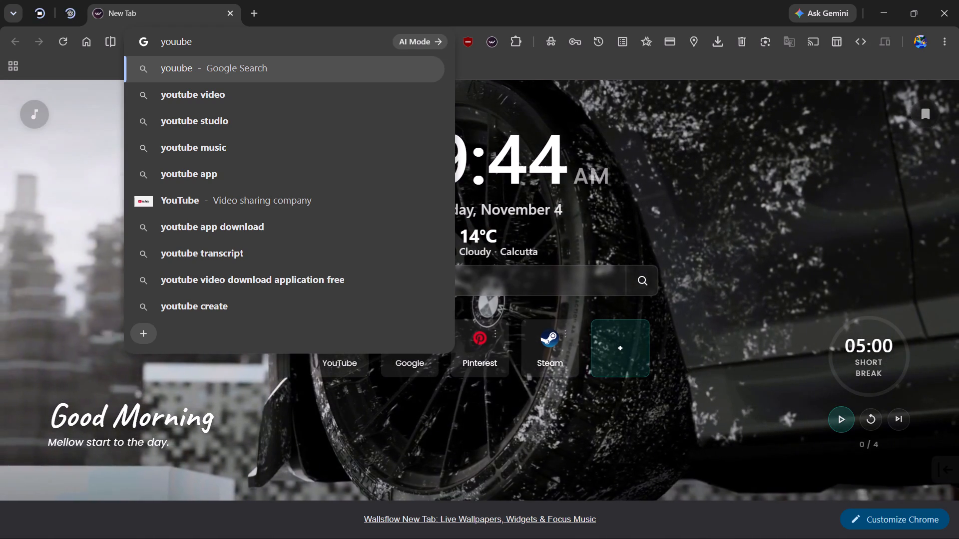
text(video)
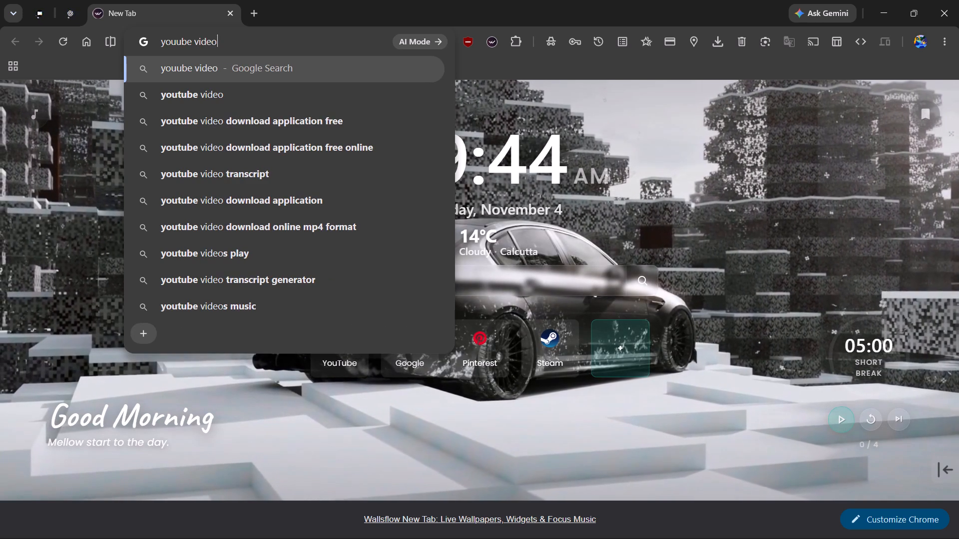
key(space)
text(dp)
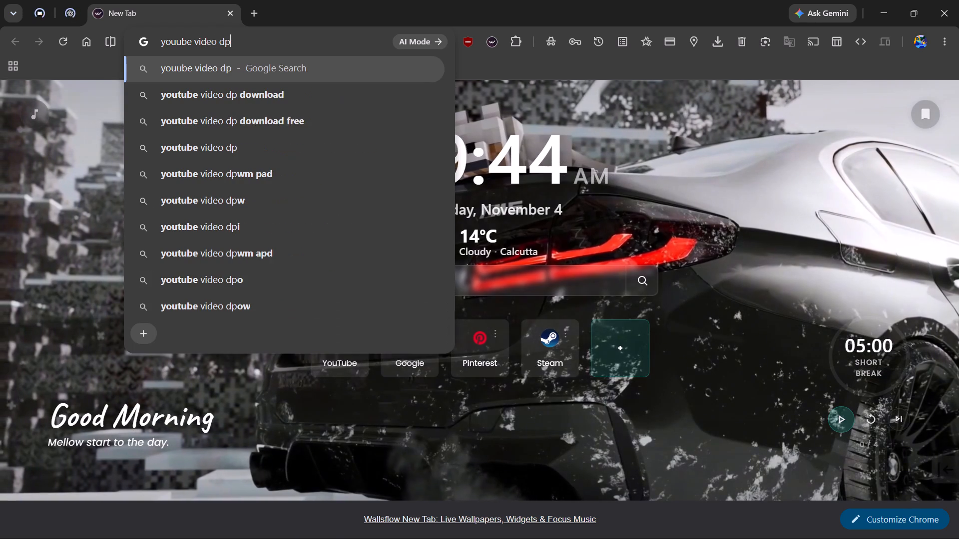
key(BackSpace)
text(ownload)
key(Return)
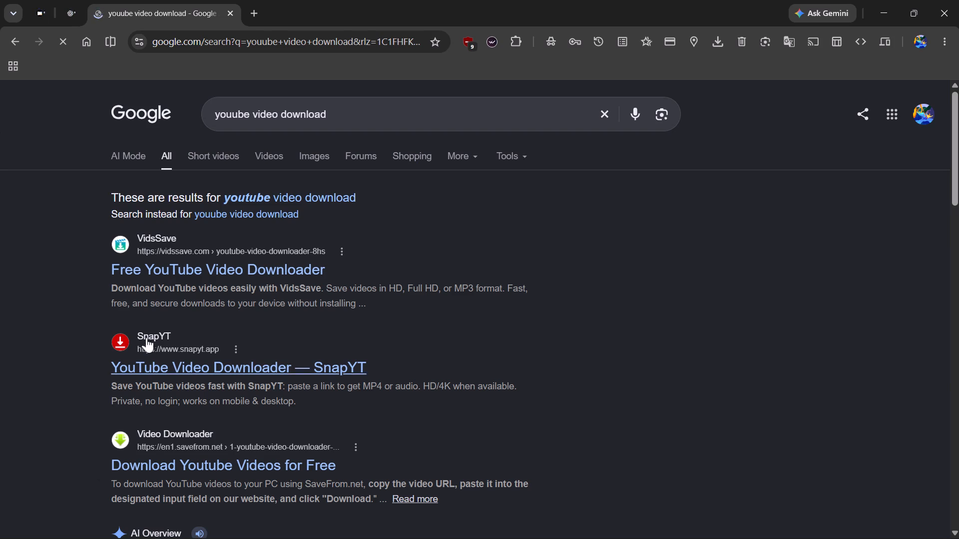
click(177, 259)
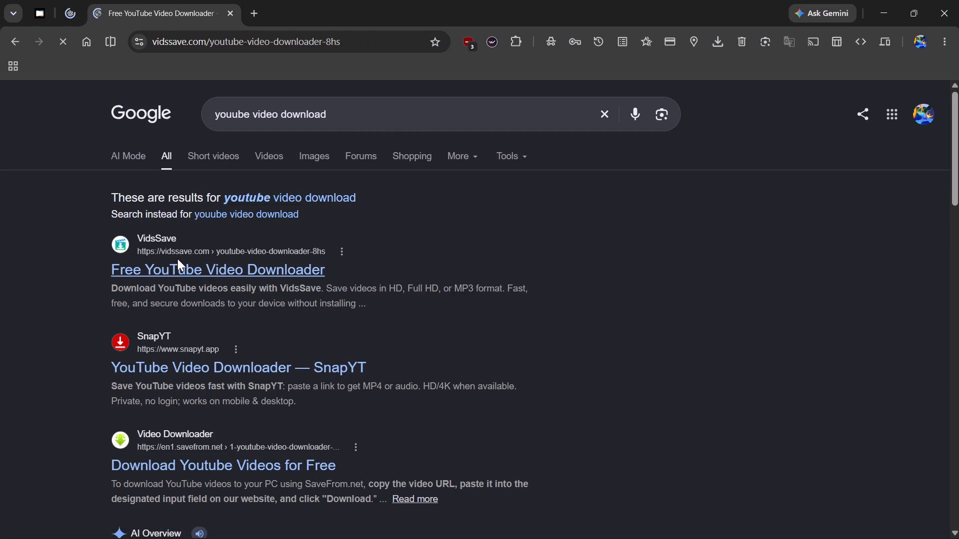
Submit the copied YouTube link to the VidsSave downloader and download the video as a 360P MP4.
click(244, 352)
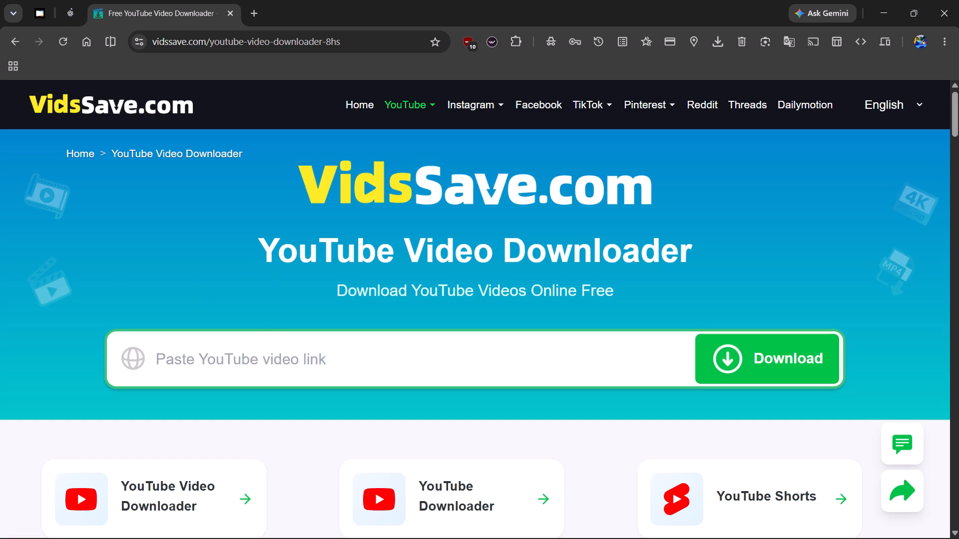
key(ctrl+v)
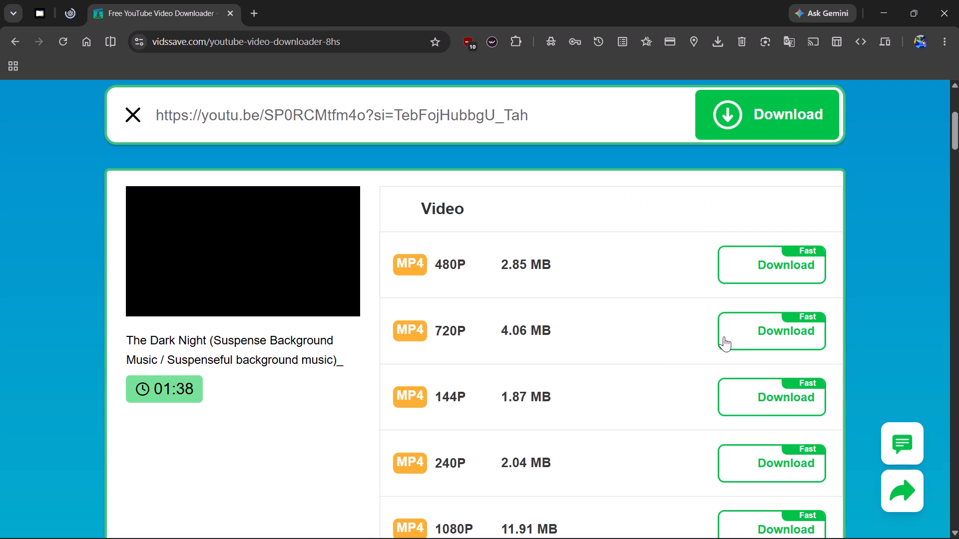
scroll(595, 306, down, 1)
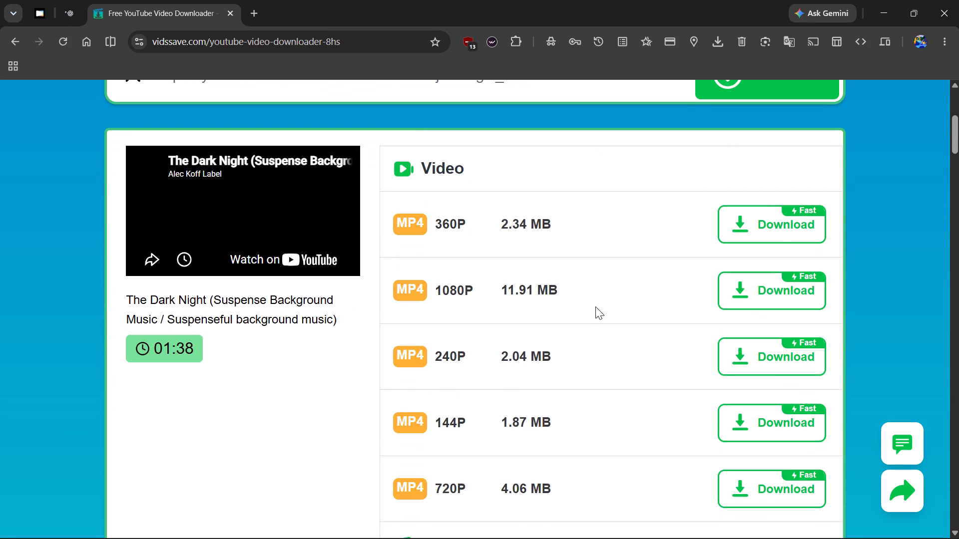
click(734, 234)
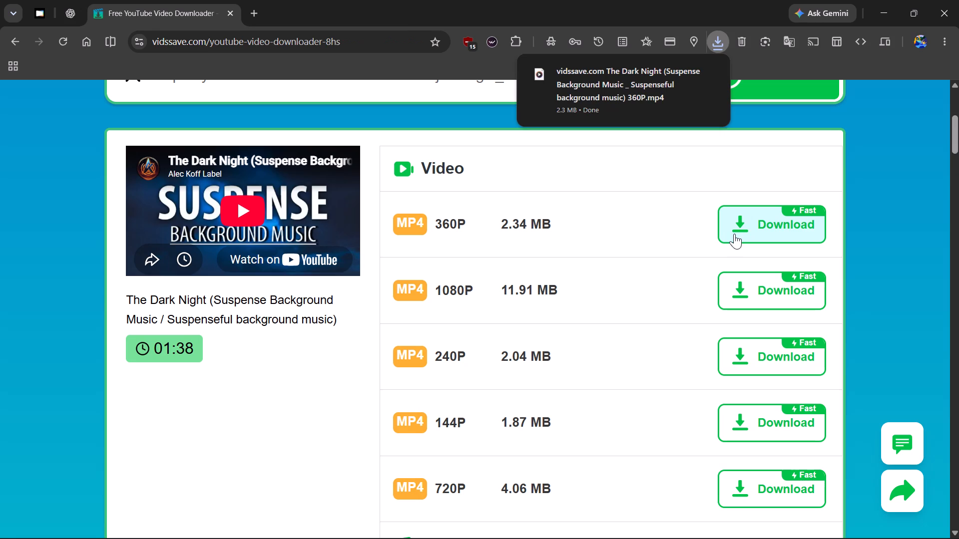
Return to CapCut and import the audio extracted from the downloaded vidssave.com The Dark Night video in Downloads.
click(936, 14)
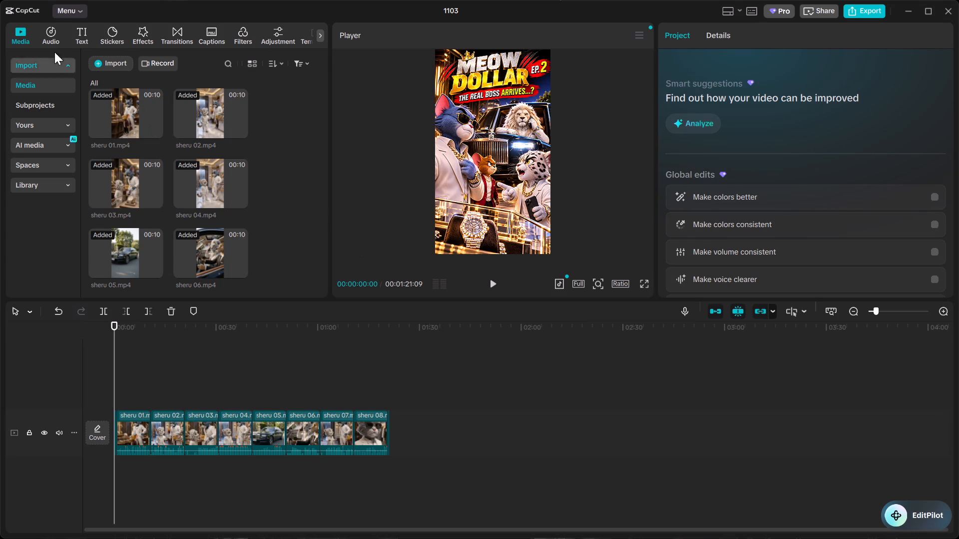
click(48, 35)
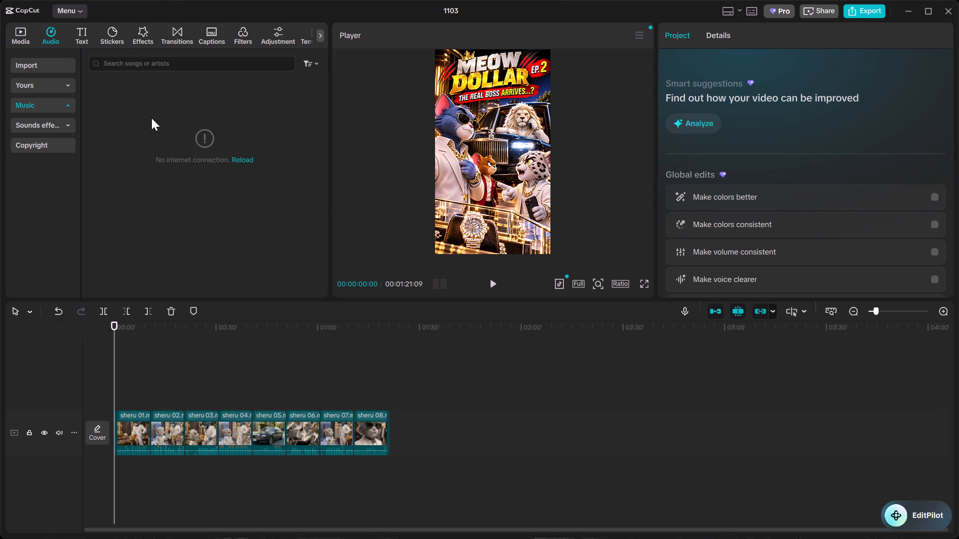
click(39, 65)
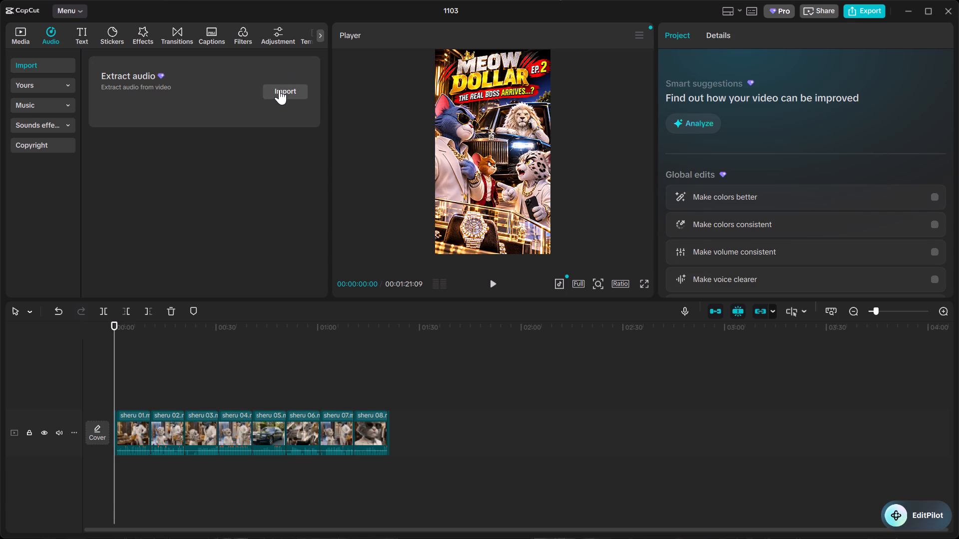
click(279, 89)
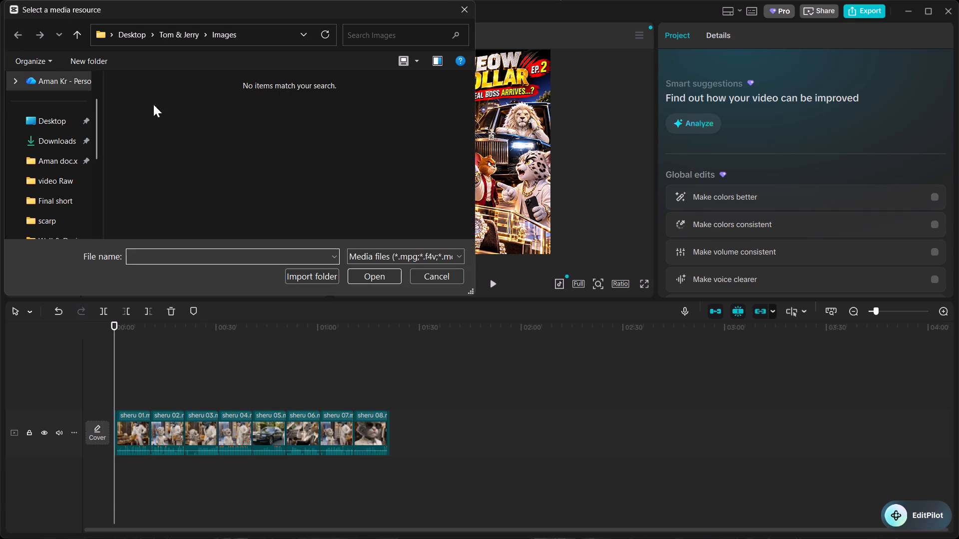
click(59, 147)
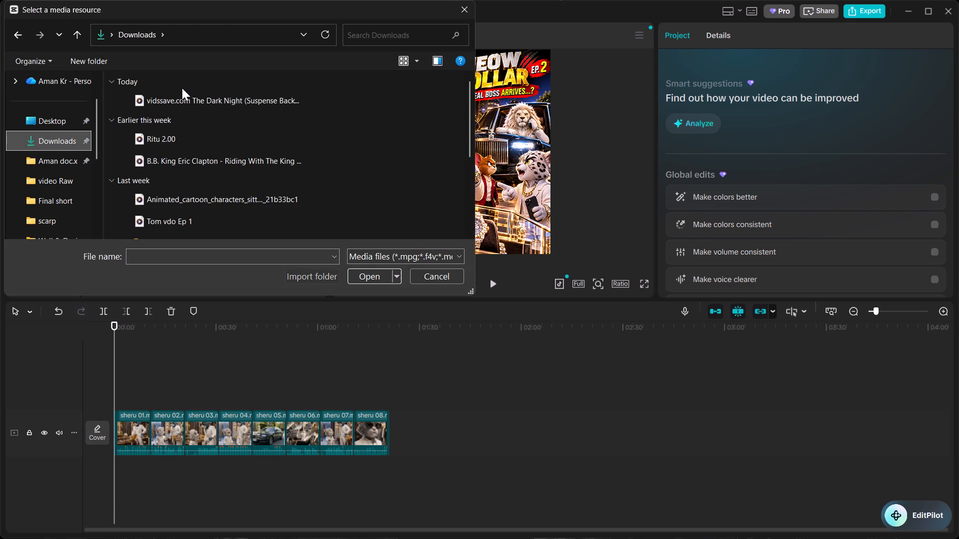
click(183, 94)
key(Return)
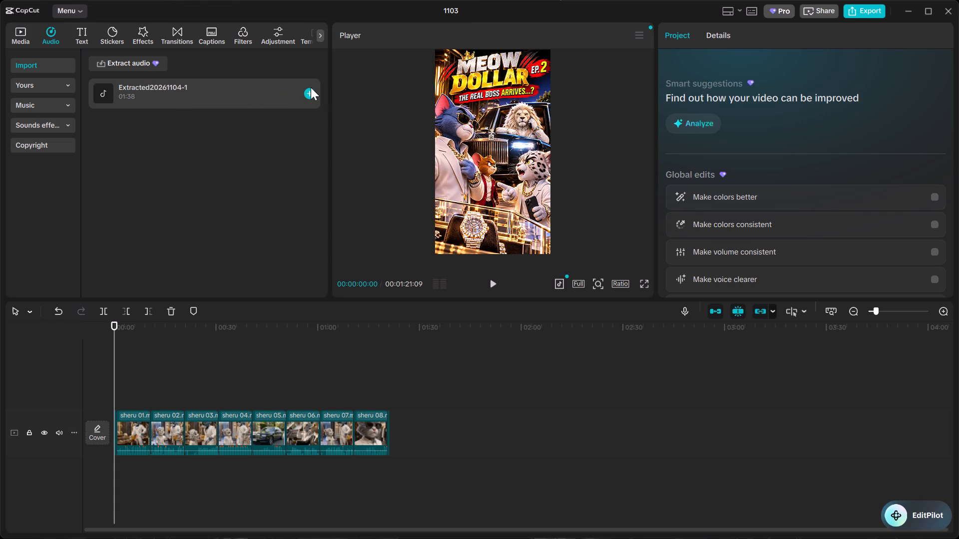
Add the extracted audio to the timeline from 00:00:00:00, beneath the video clips.
click(311, 87)
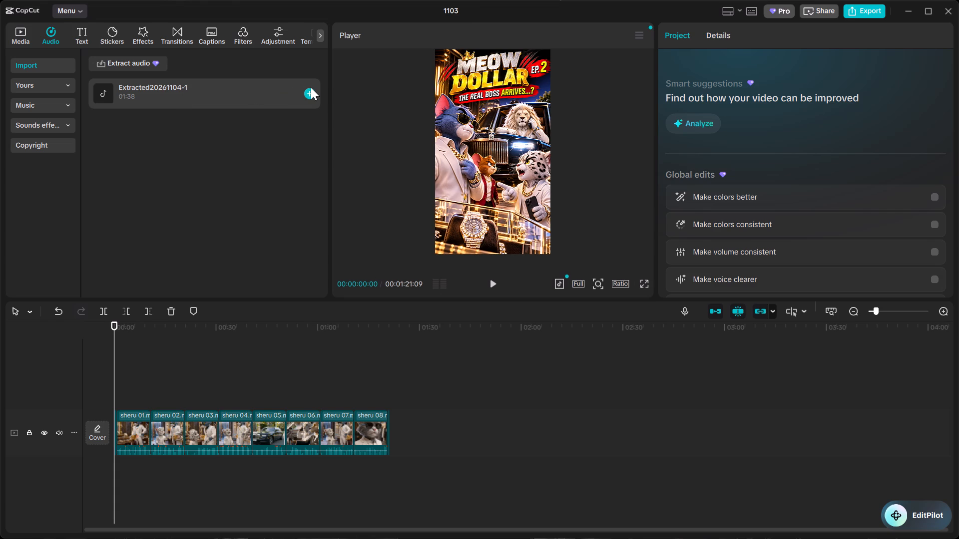
click(309, 91)
Split the extracted audio at 00:01:20:21, near the end of the last video clip, and delete the trailing part.
click(414, 442)
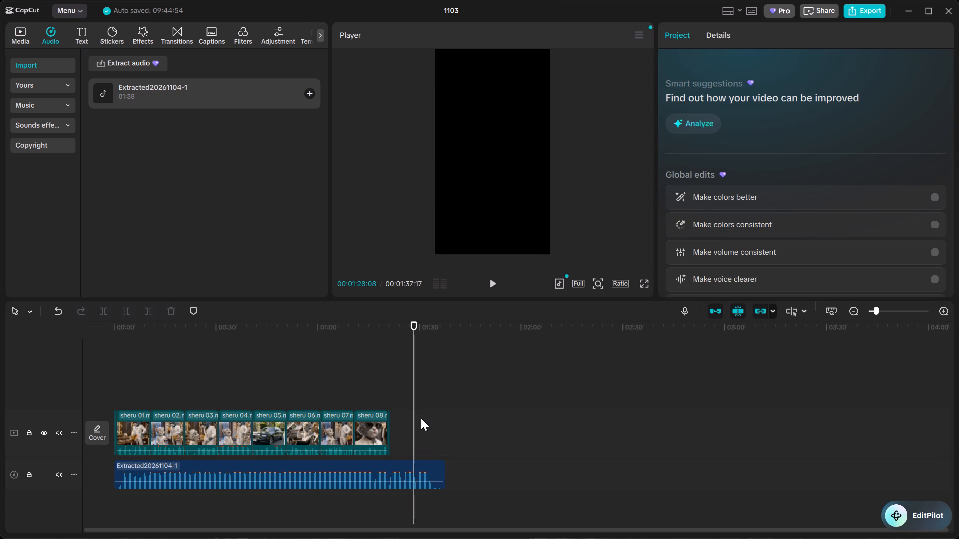
drag(412, 419, 409, 419)
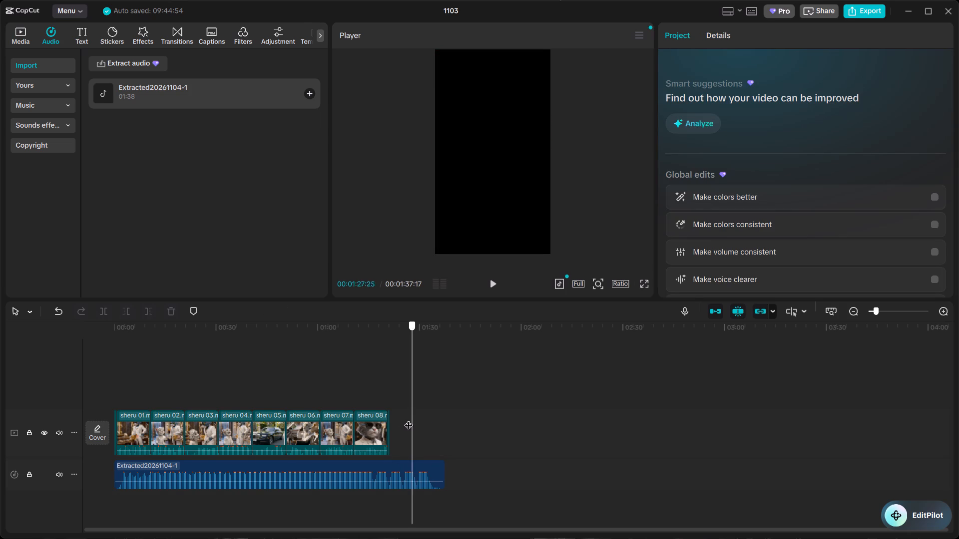
drag(409, 419, 388, 421)
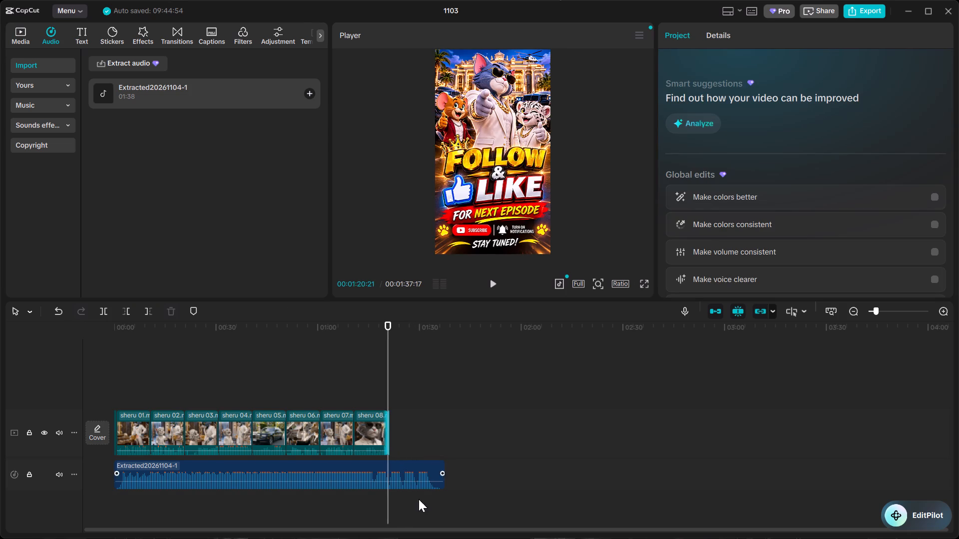
click(412, 473)
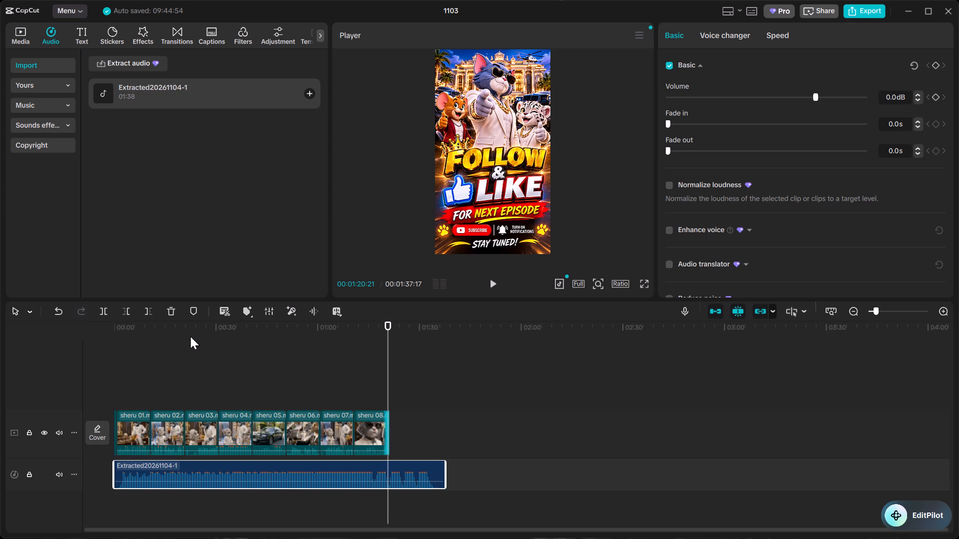
click(104, 316)
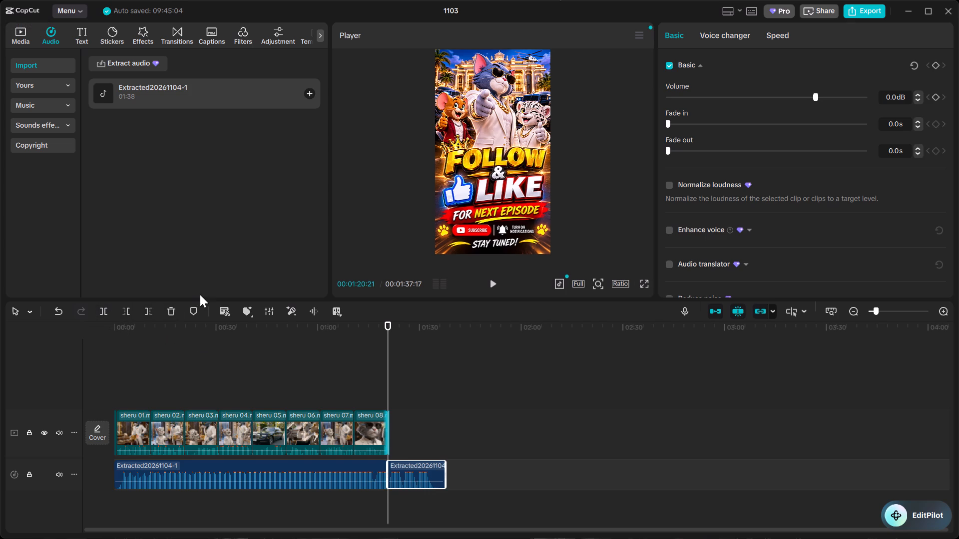
click(167, 310)
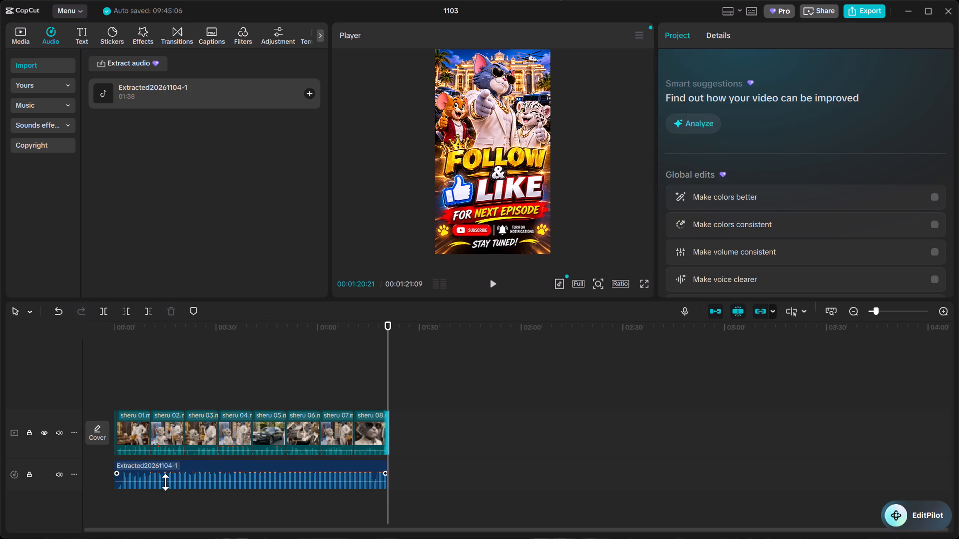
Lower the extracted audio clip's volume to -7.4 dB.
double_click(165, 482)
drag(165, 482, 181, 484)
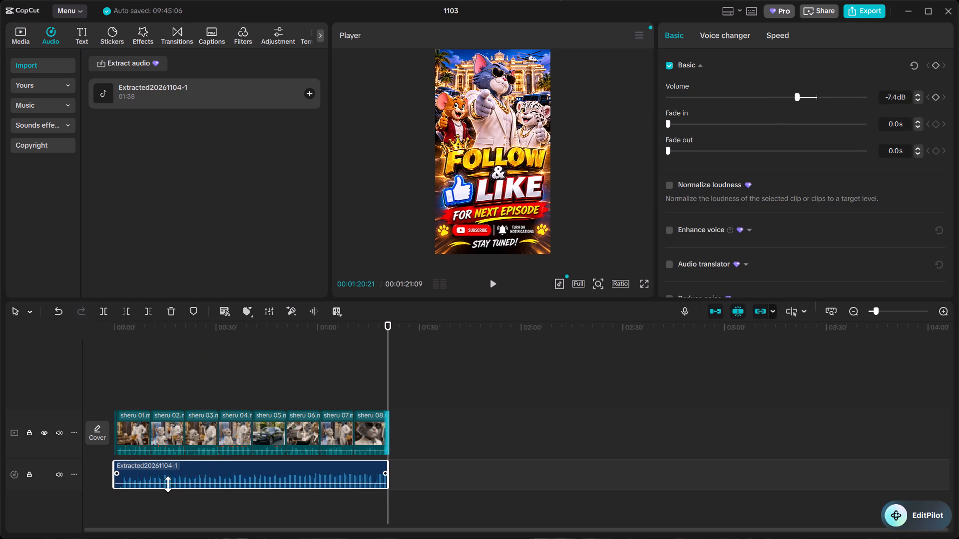
Move the extracted audio clip about 2 seconds later on its track, so it ends at 00:01:22:23.
click(105, 477)
drag(105, 477, 141, 473)
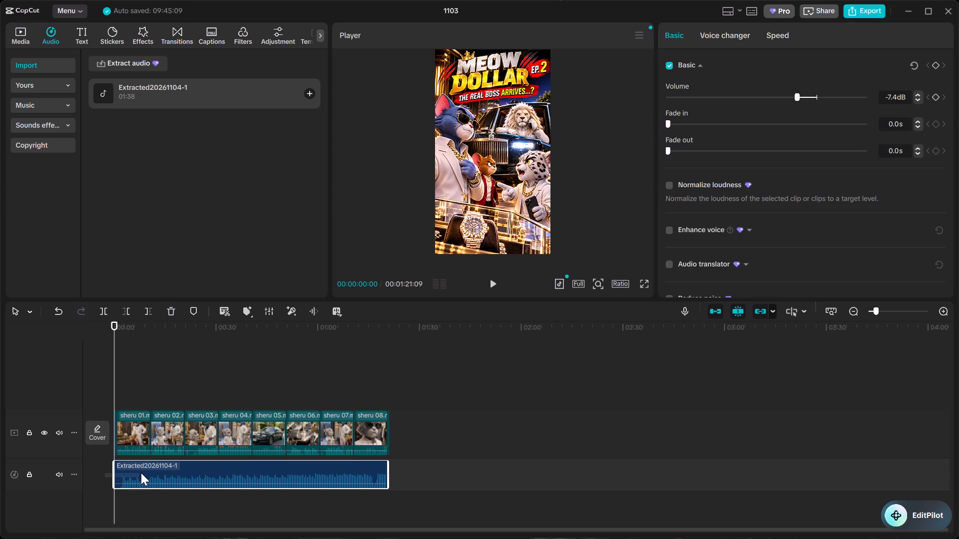
drag(141, 473, 149, 471)
click(460, 489)
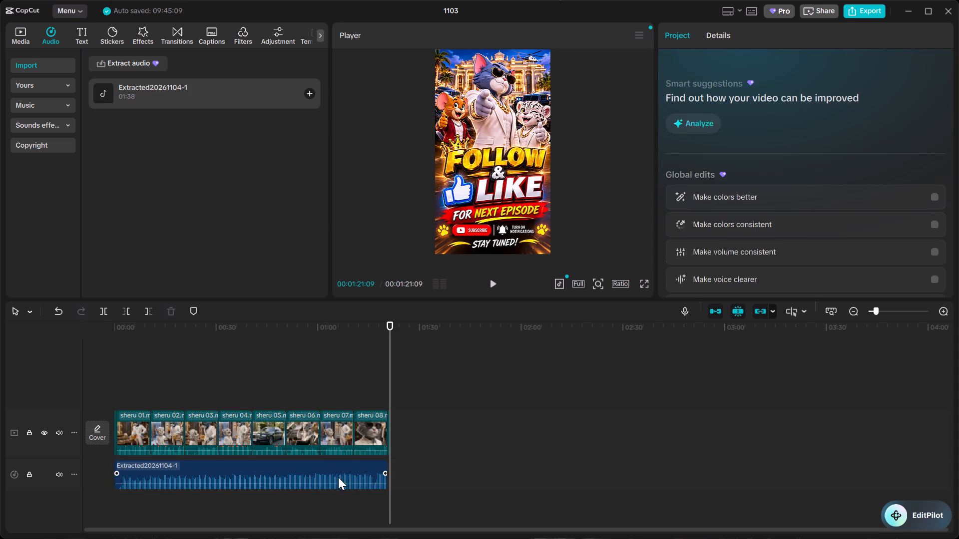
drag(304, 478, 306, 483)
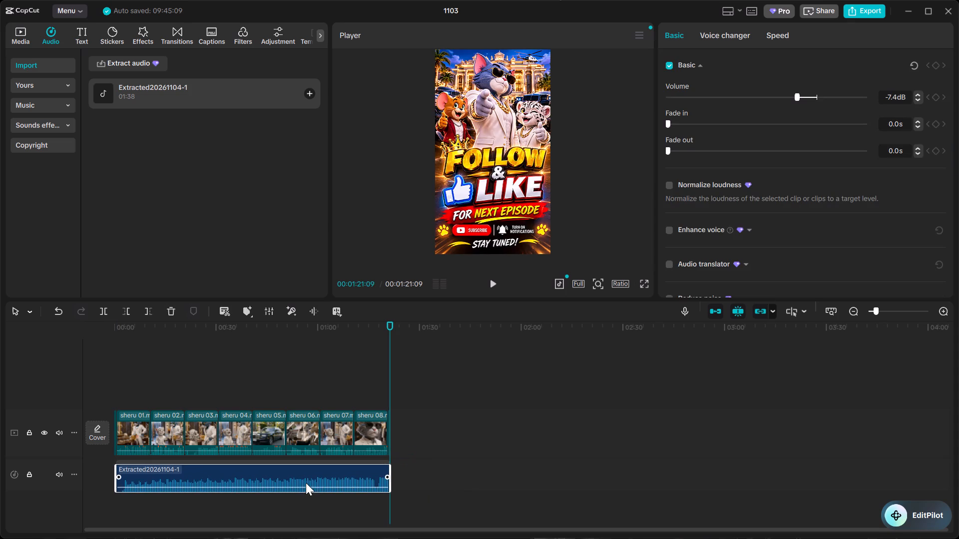
drag(306, 483, 311, 477)
click(458, 476)
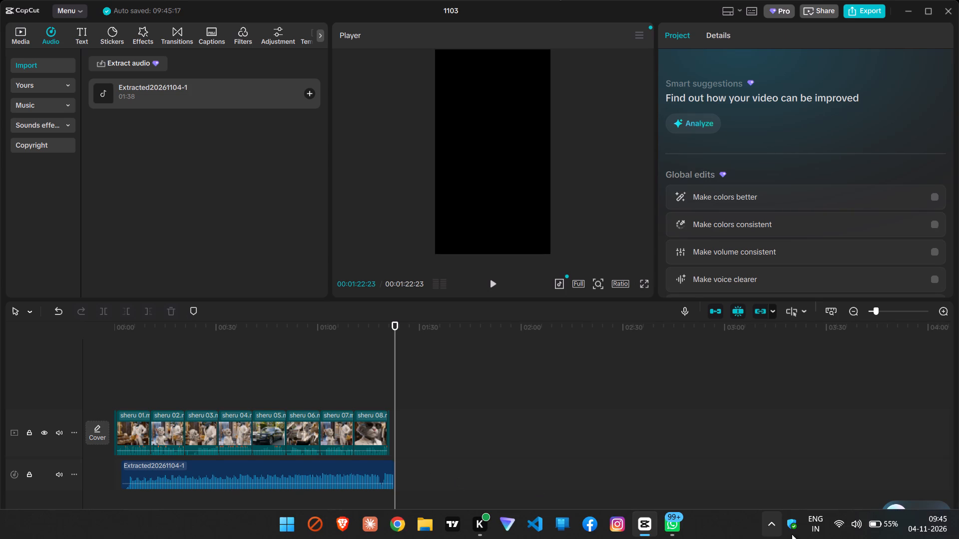
Check the system sound settings and play the edited video from the beginning to review the clips with the extracted audio.
click(851, 523)
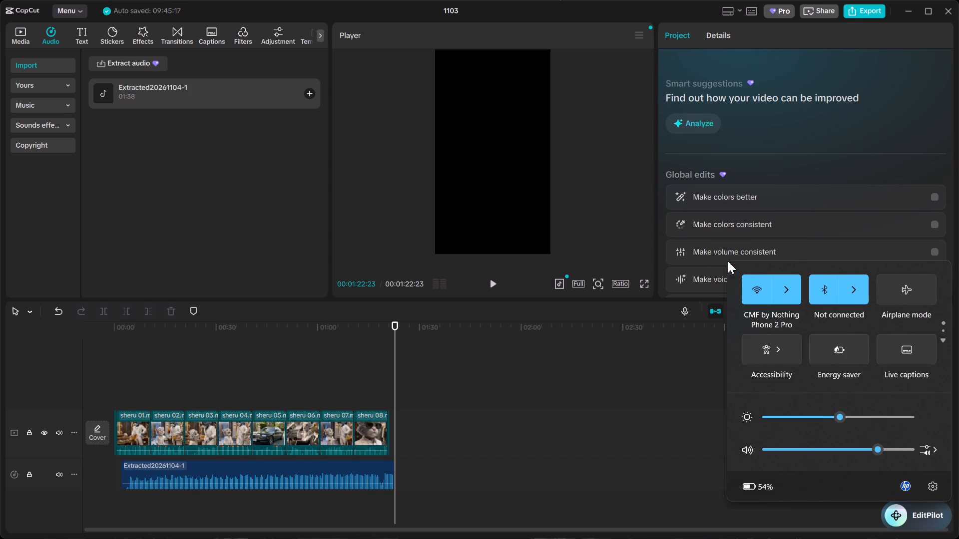
click(491, 280)
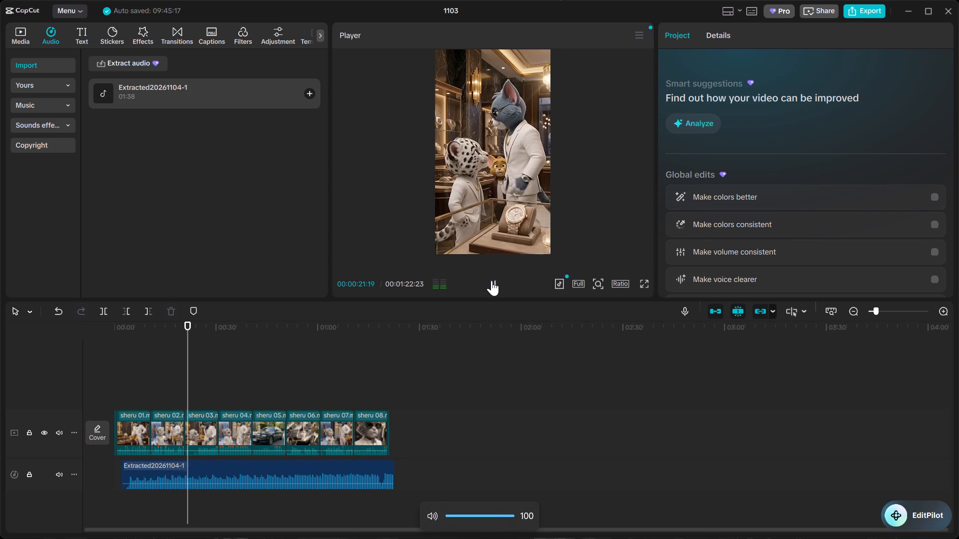
Set the extracted audio clip's volume to 0.0 dB during playback.
click(314, 470)
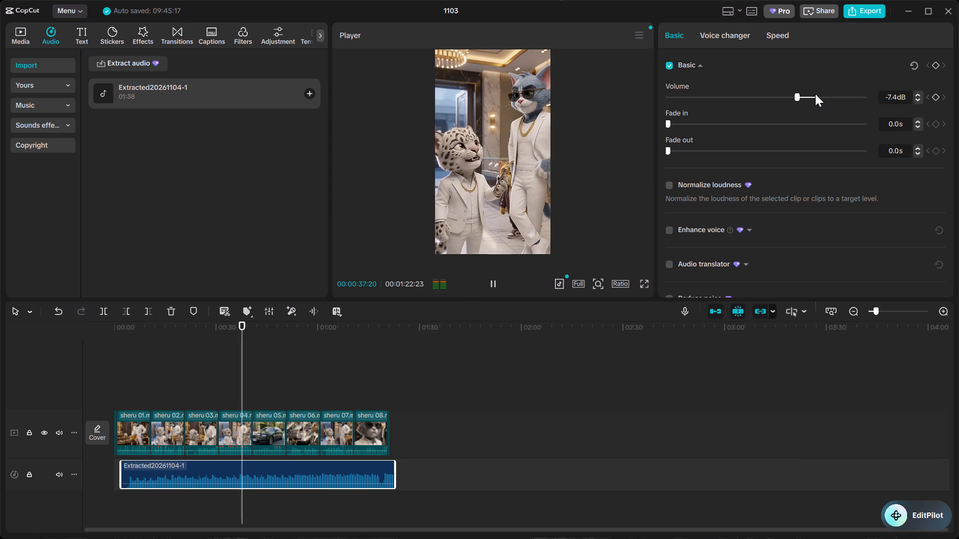
click(326, 482)
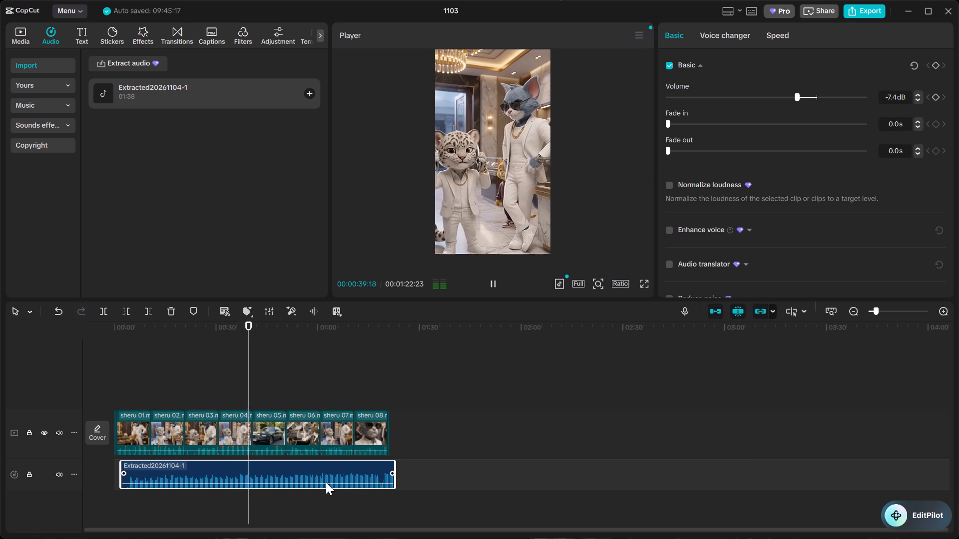
click(326, 482)
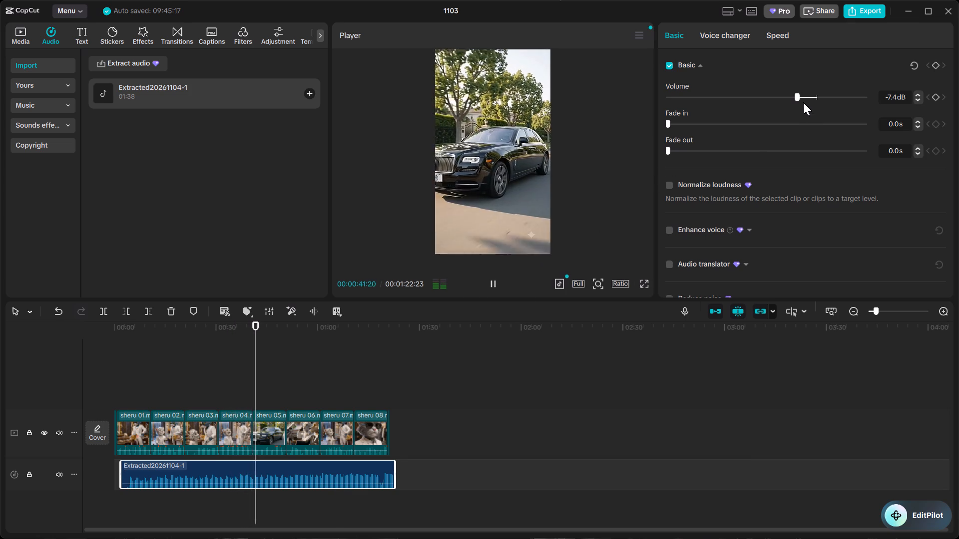
drag(793, 96, 810, 96)
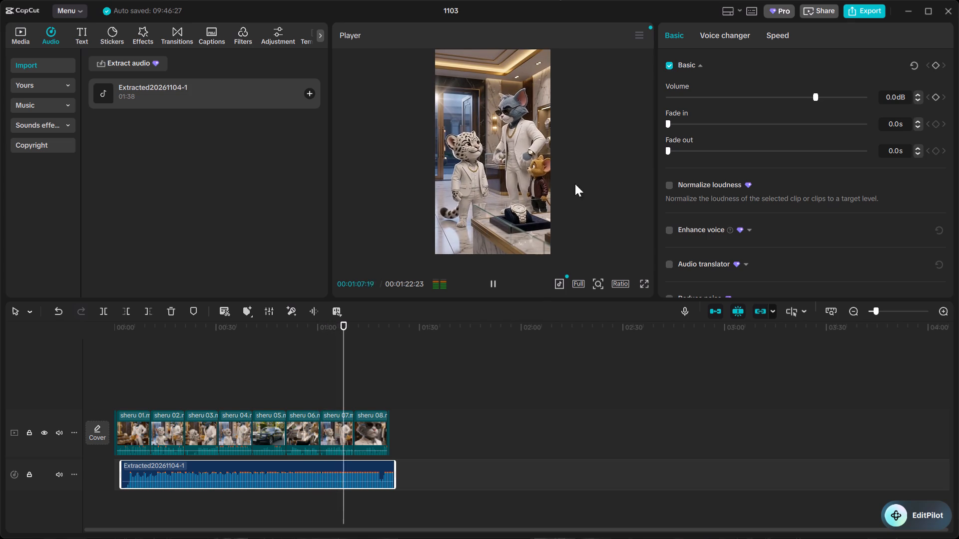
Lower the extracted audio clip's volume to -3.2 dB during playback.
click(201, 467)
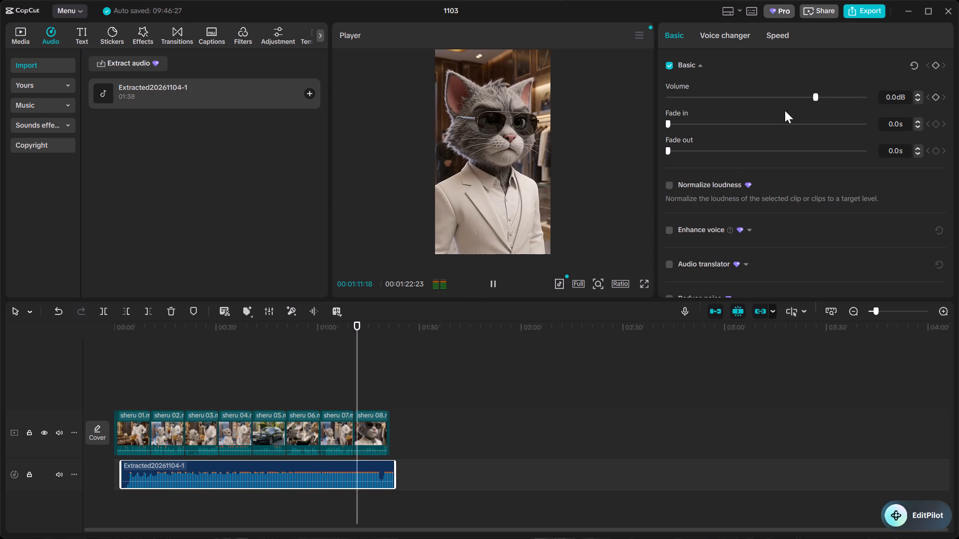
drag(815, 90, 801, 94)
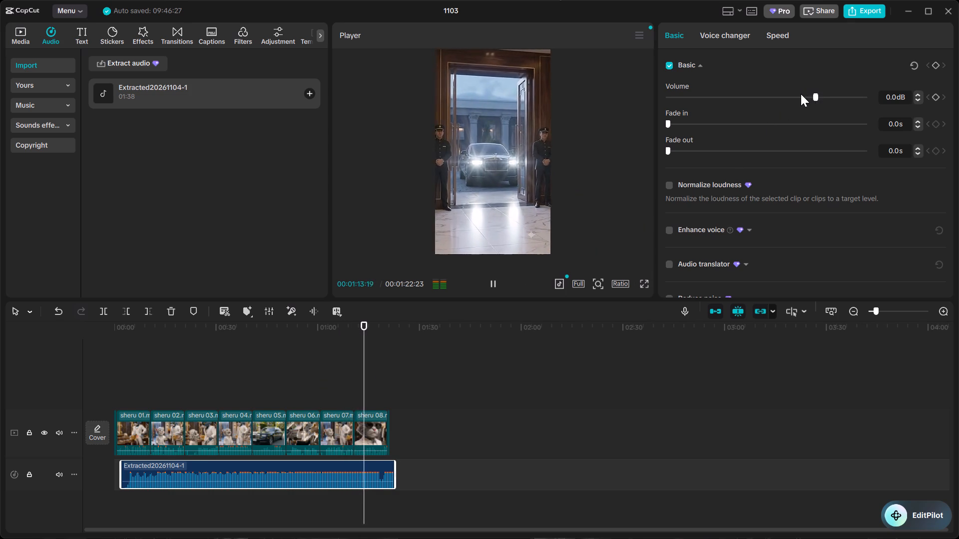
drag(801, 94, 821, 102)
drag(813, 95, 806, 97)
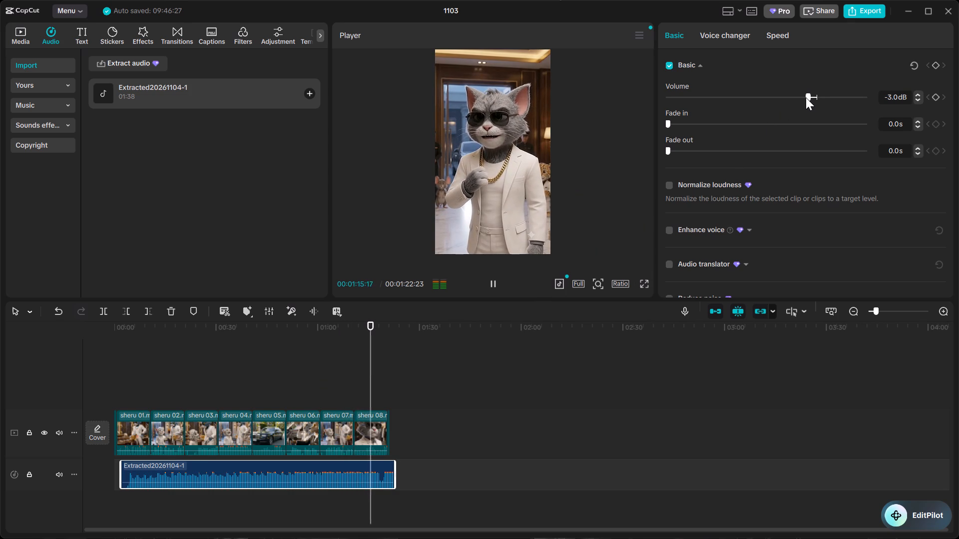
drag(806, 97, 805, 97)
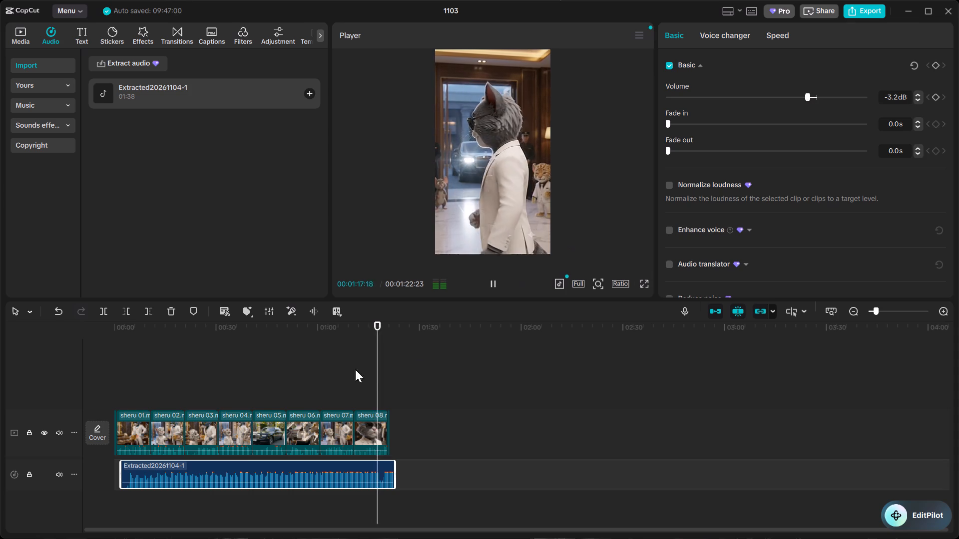
Check the audio volume settings of the first video clips, starting with sheru 01.
click(134, 434)
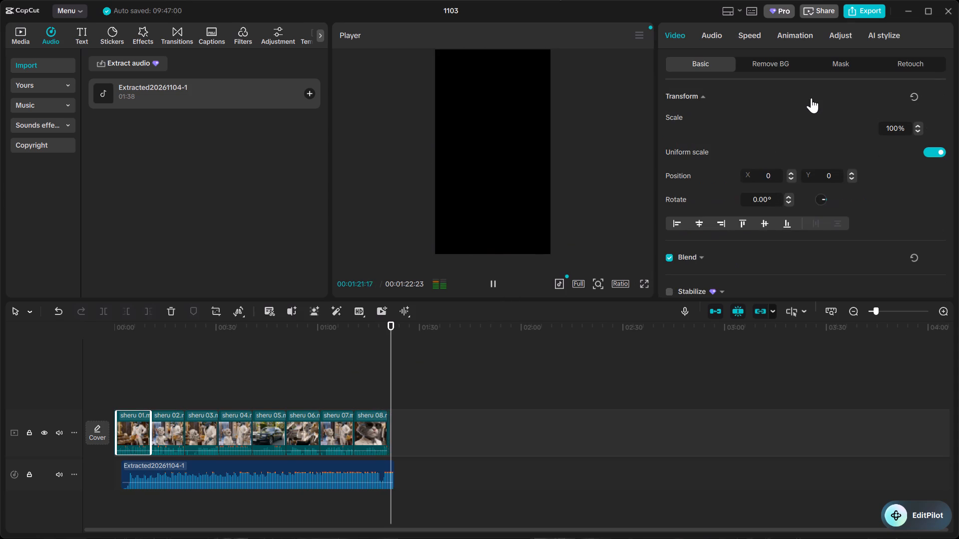
click(118, 431)
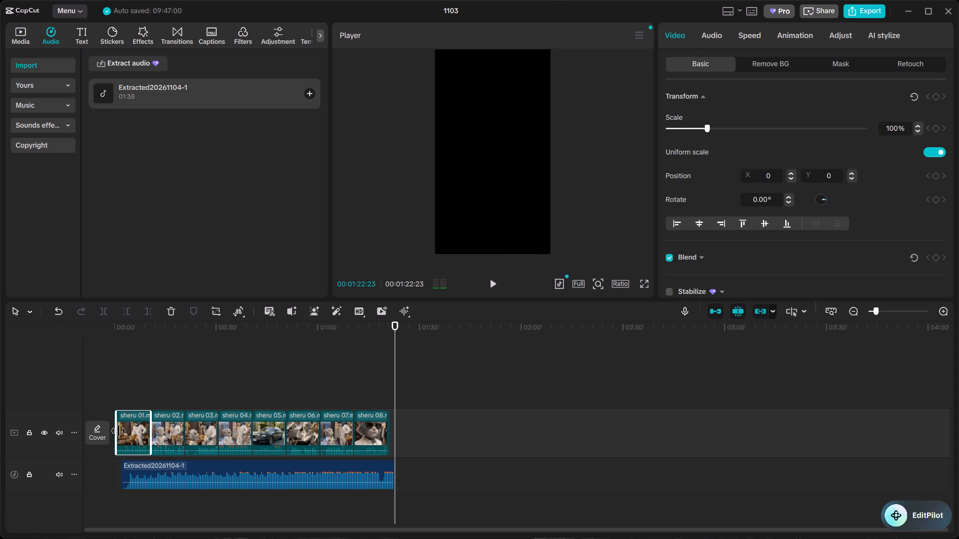
click(703, 35)
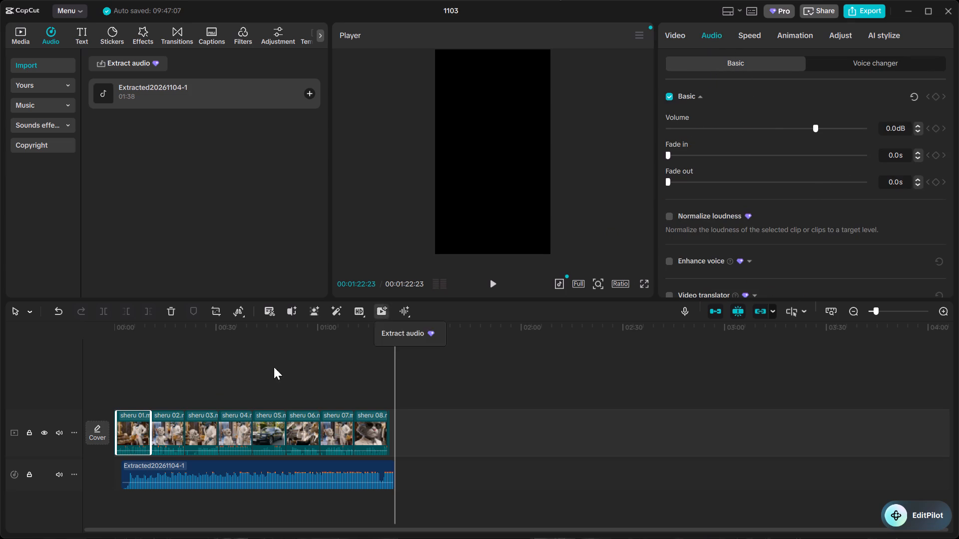
click(168, 428)
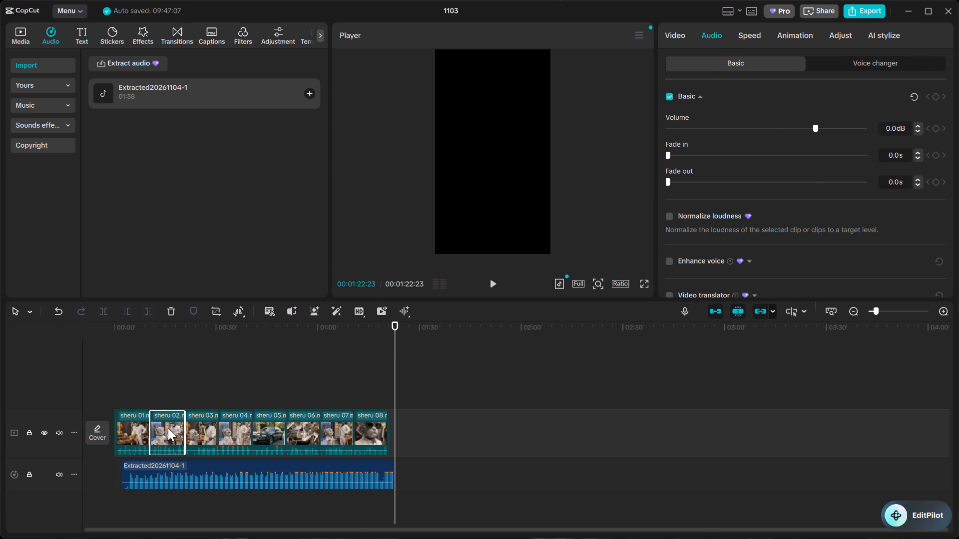
click(193, 430)
Play the video from the start, try the extracted audio clip at 7.8 dB, and set its volume to 0.0 dB.
click(233, 477)
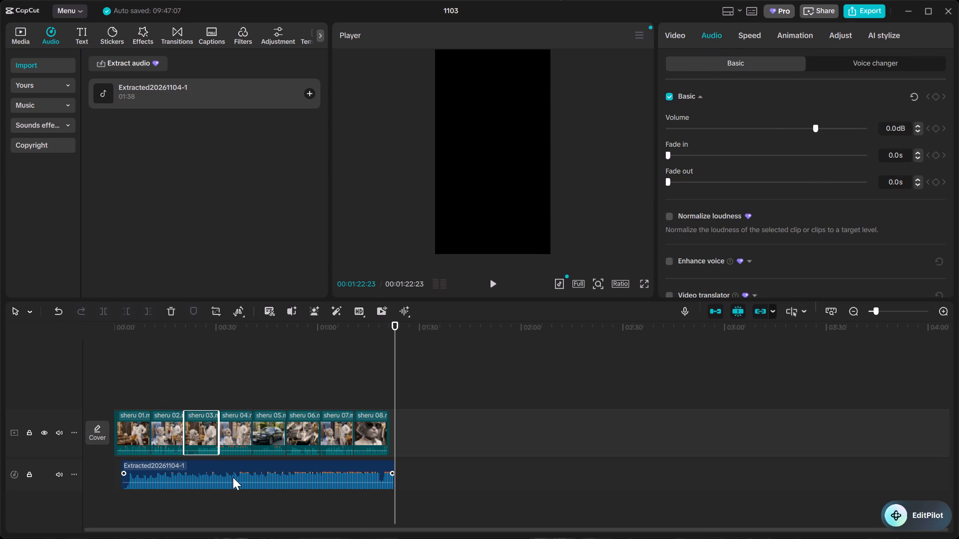
click(494, 289)
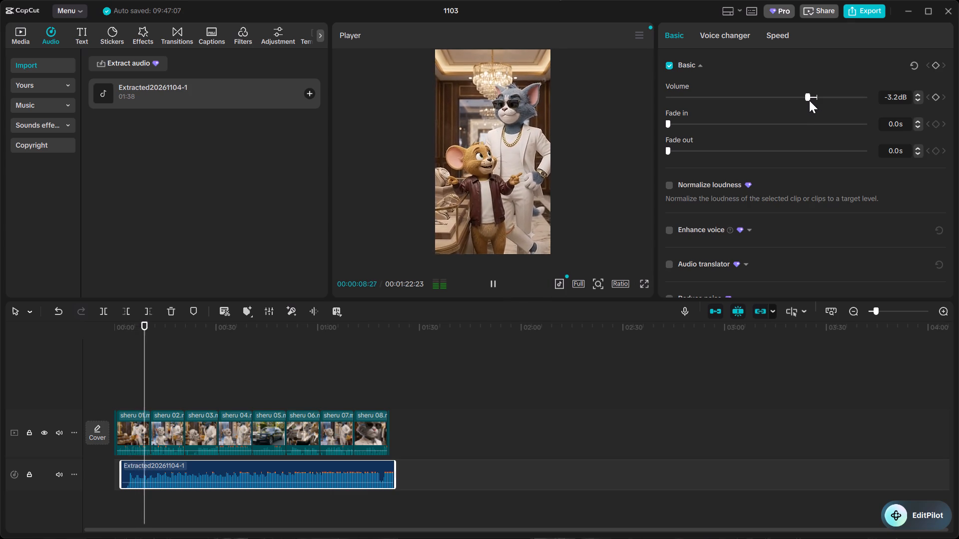
drag(809, 100, 832, 96)
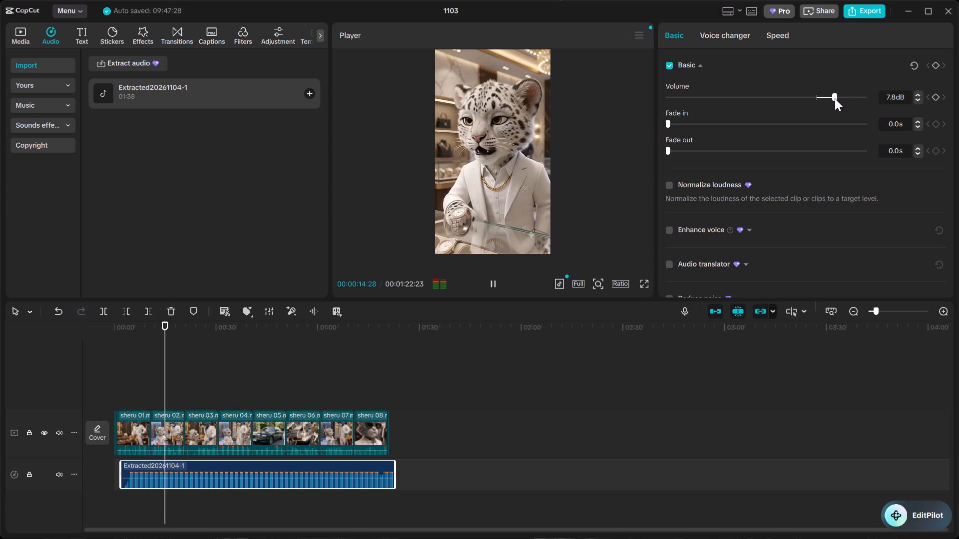
drag(834, 98, 820, 100)
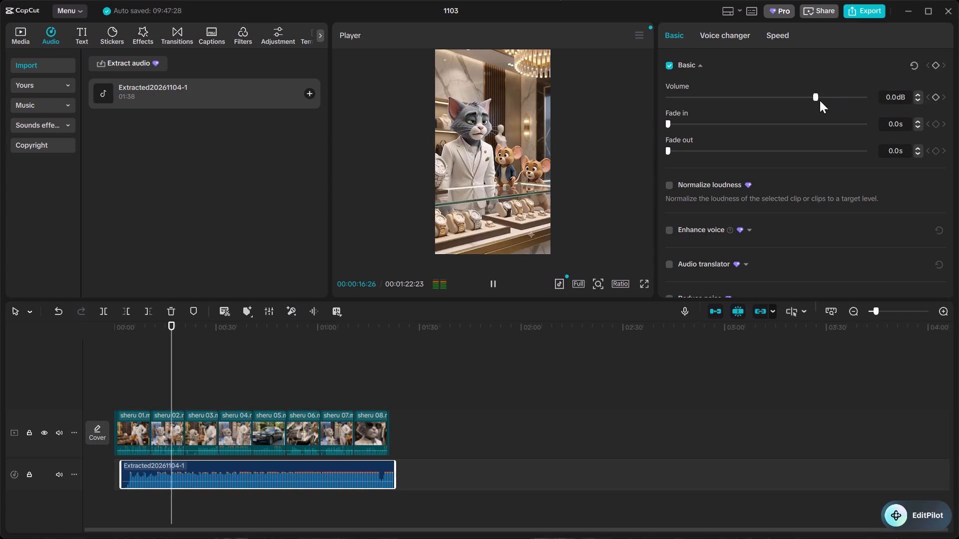
Split the extracted audio clip at 00:00:14:23 and delete the part before the split.
click(154, 471)
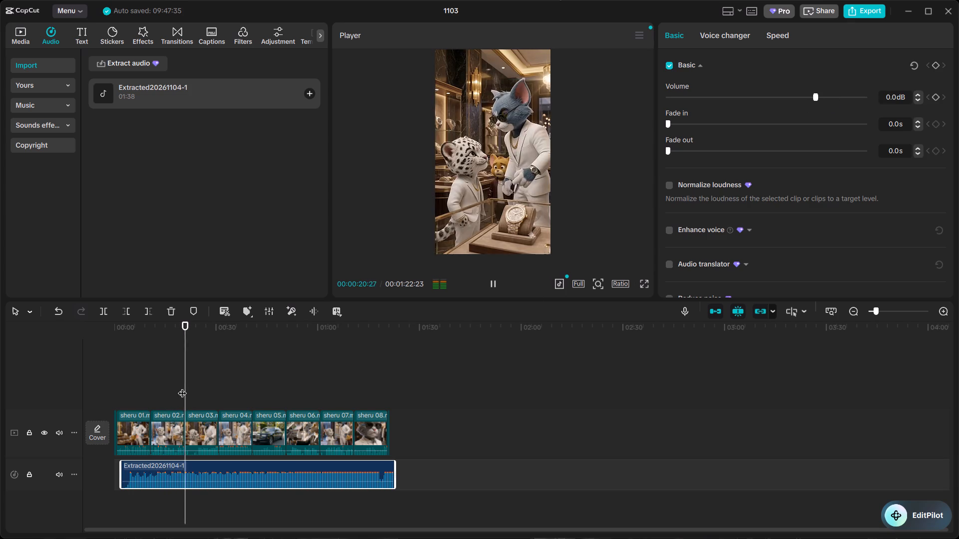
drag(182, 387, 164, 391)
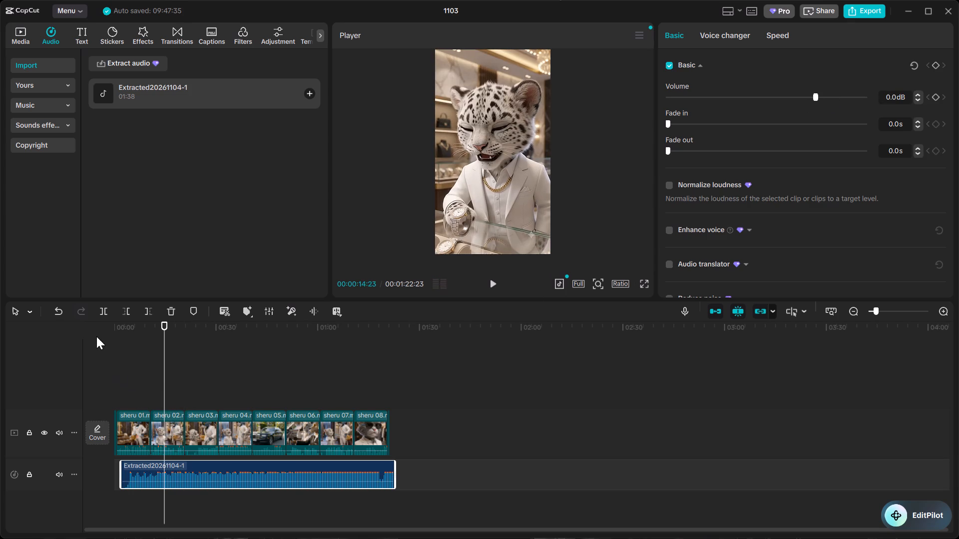
click(106, 307)
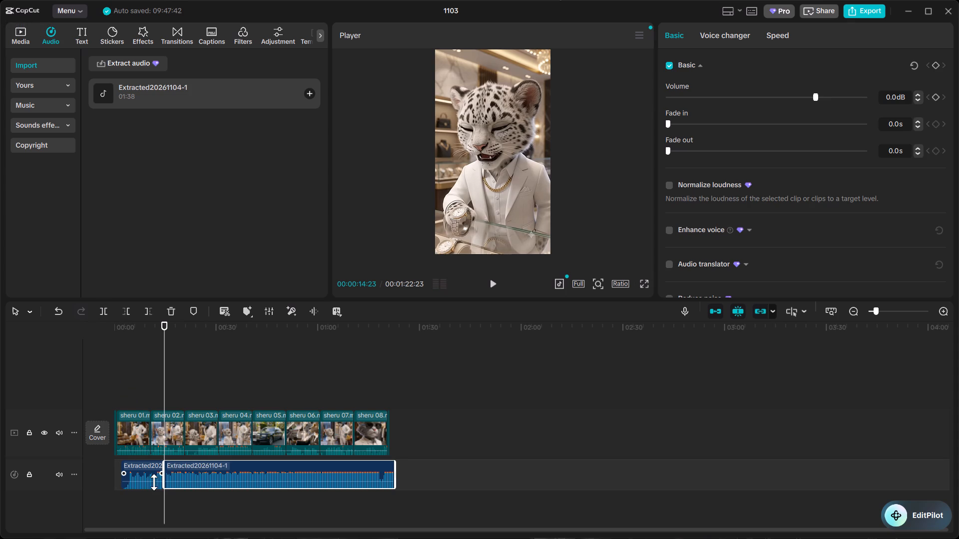
click(153, 482)
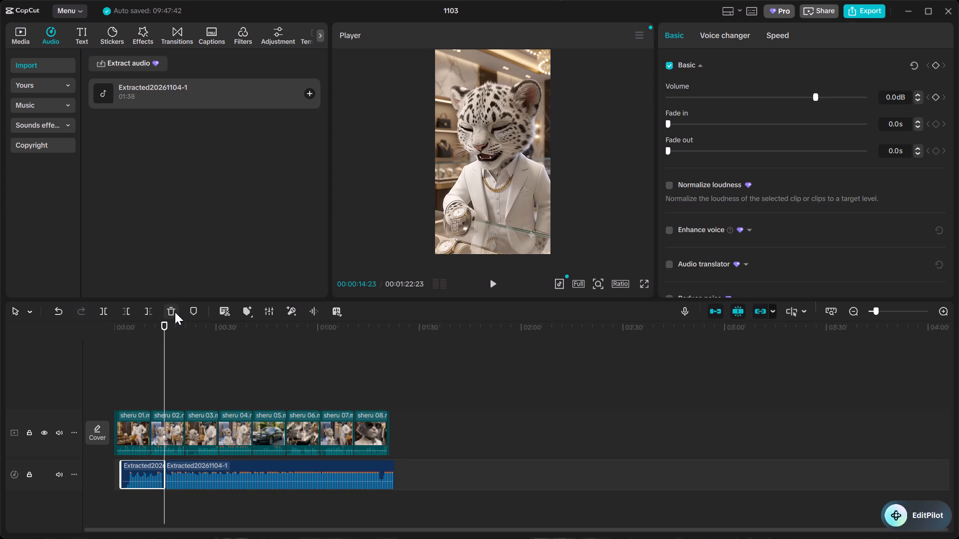
click(175, 311)
Move the remaining extracted audio clip about 11 seconds earlier, so it starts shortly after the beginning of sheru 01.
drag(237, 473, 219, 473)
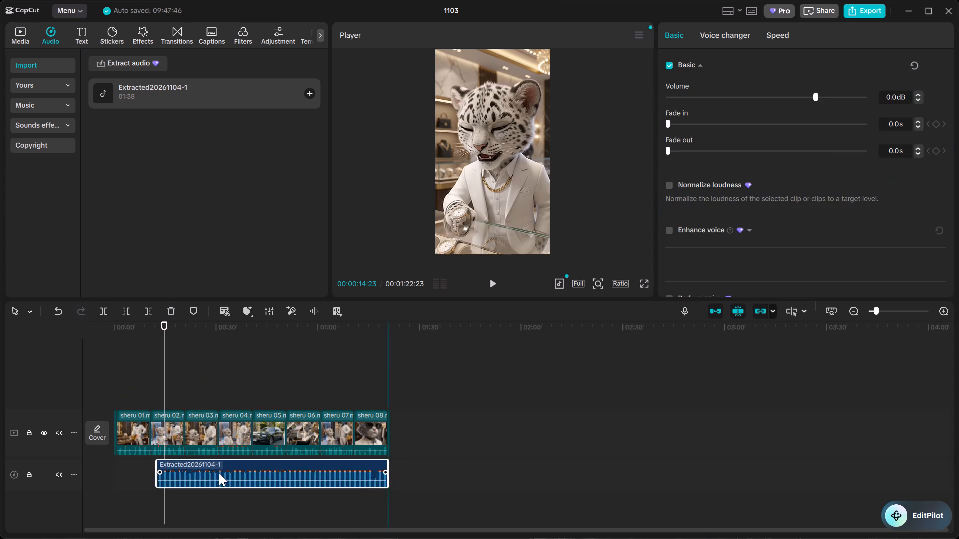
drag(219, 473, 200, 473)
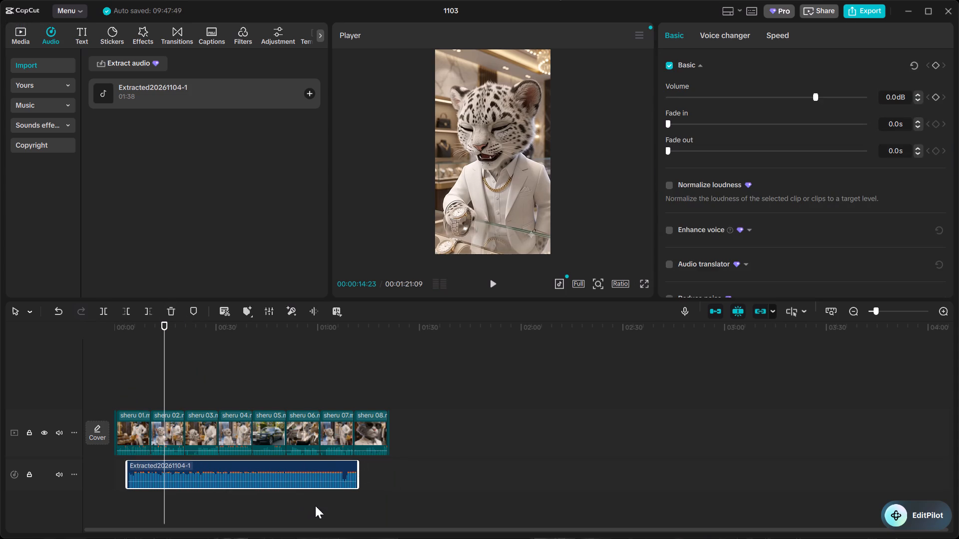
Extend the extracted audio clip's end to match the end of the last video clip, at 00:01:21:09.
drag(353, 474, 358, 474)
drag(358, 474, 367, 474)
drag(357, 467, 373, 467)
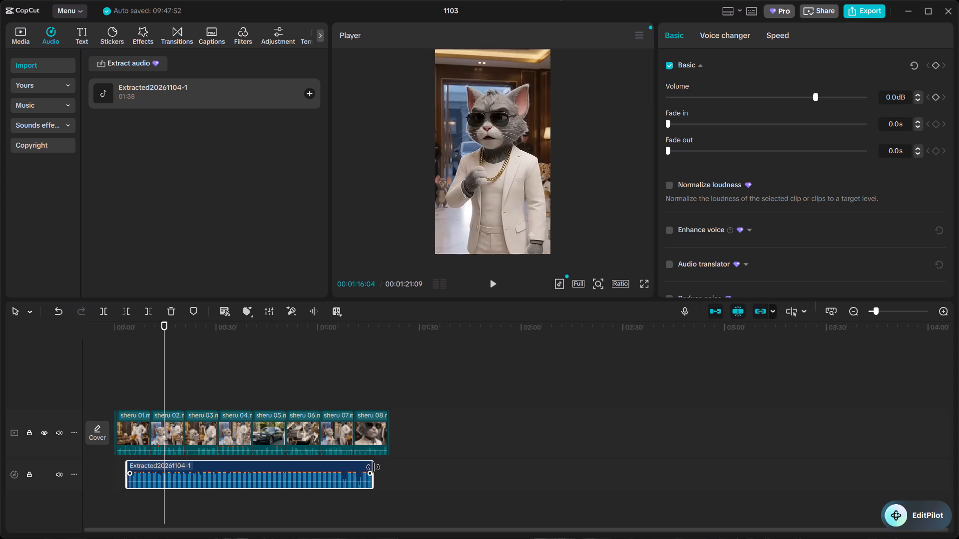
drag(373, 467, 384, 469)
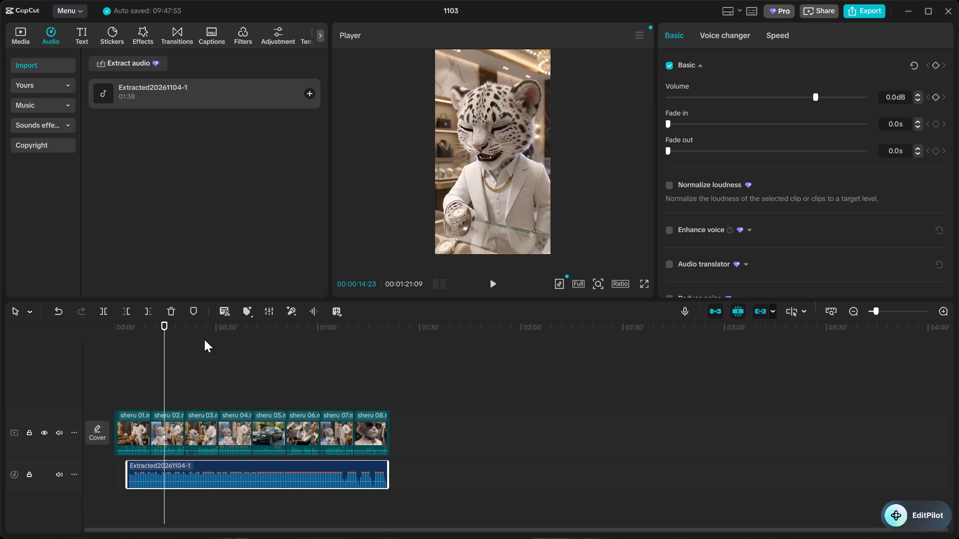
Play back the mix and raise the audio volume of video clip sheru 02 to 3.5 dB.
click(493, 284)
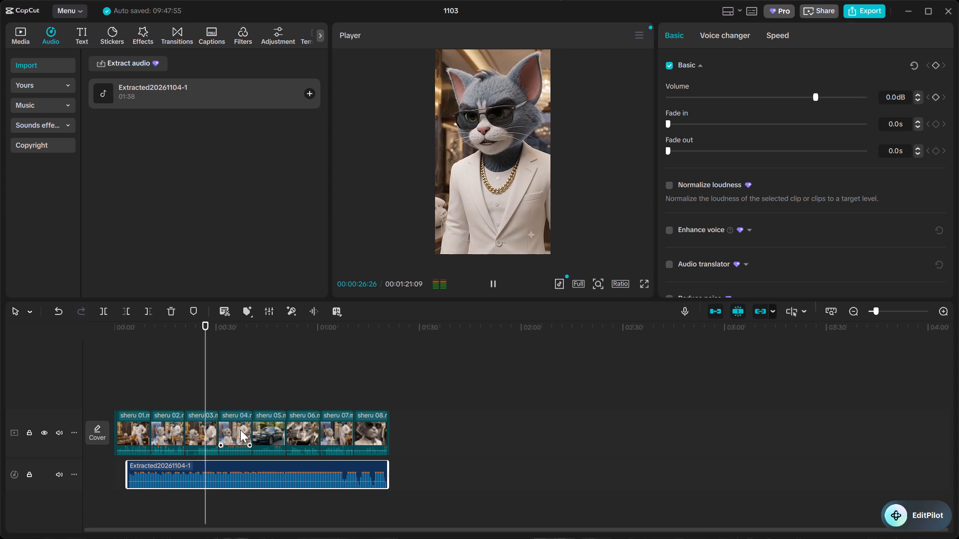
click(162, 435)
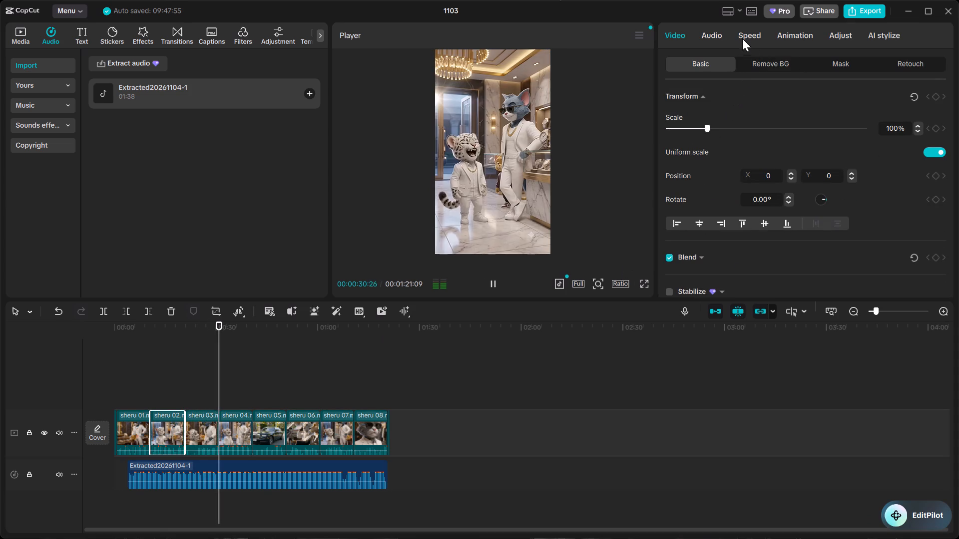
click(716, 41)
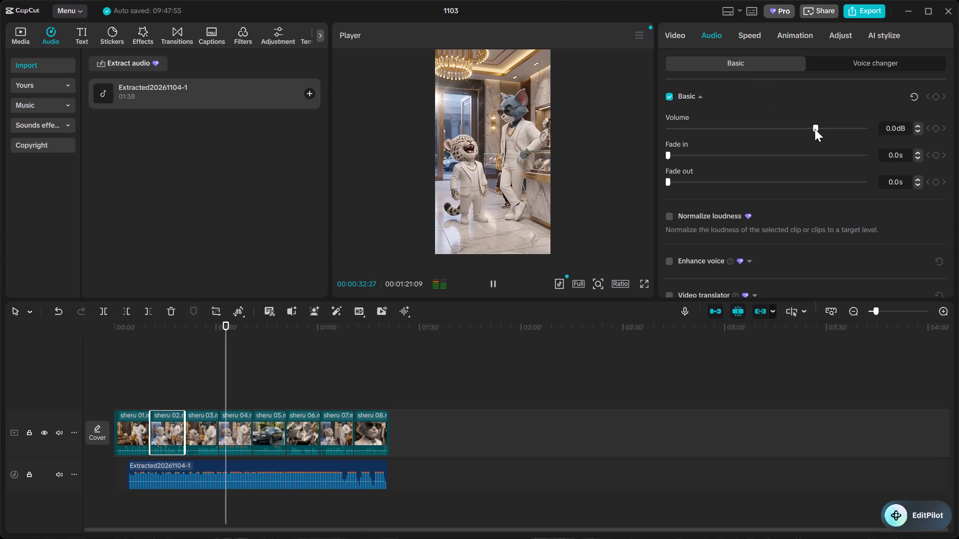
drag(815, 128, 822, 129)
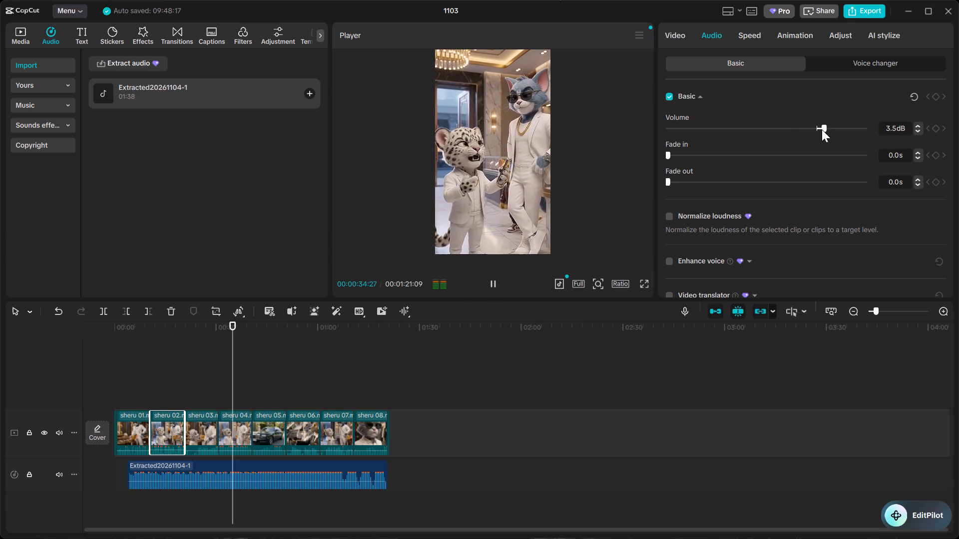
Raise the audio volume of video clip sheru 03 to 3.5 dB.
click(204, 436)
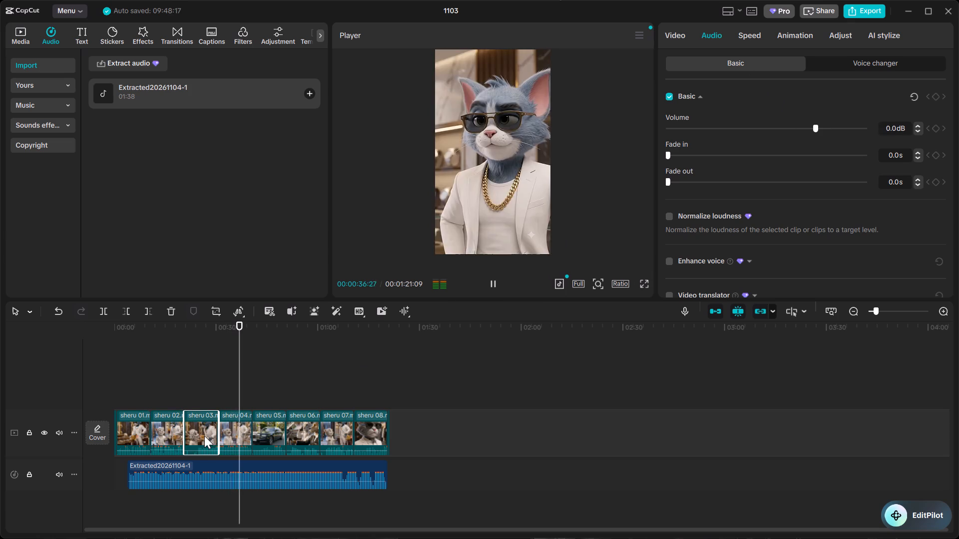
drag(813, 127, 817, 127)
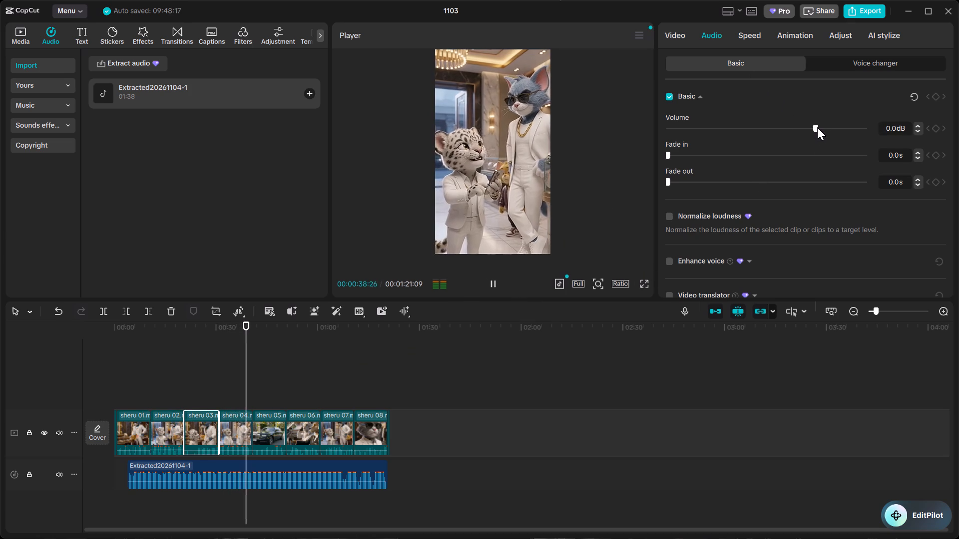
drag(817, 127, 822, 129)
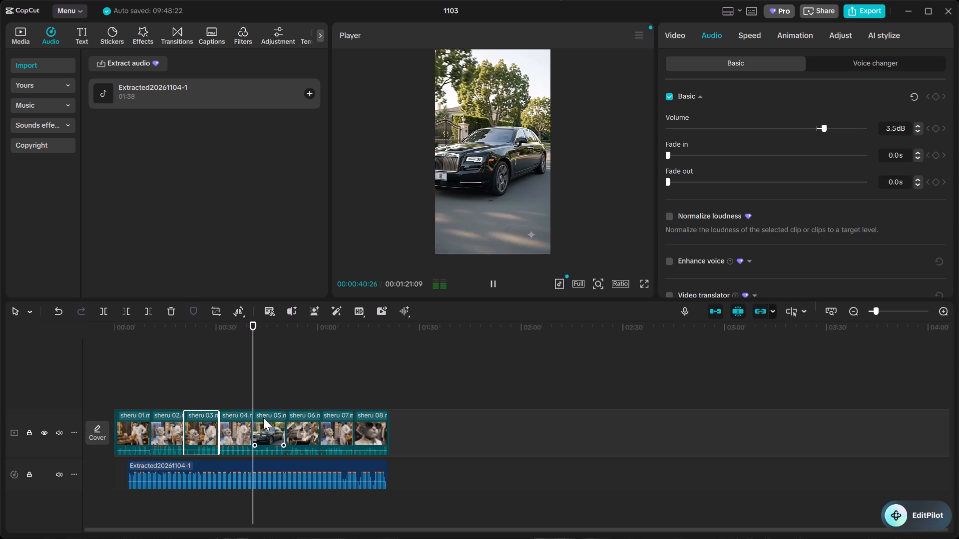
Raise the audio volume of video clip sheru 04 to 3.3 dB.
click(234, 426)
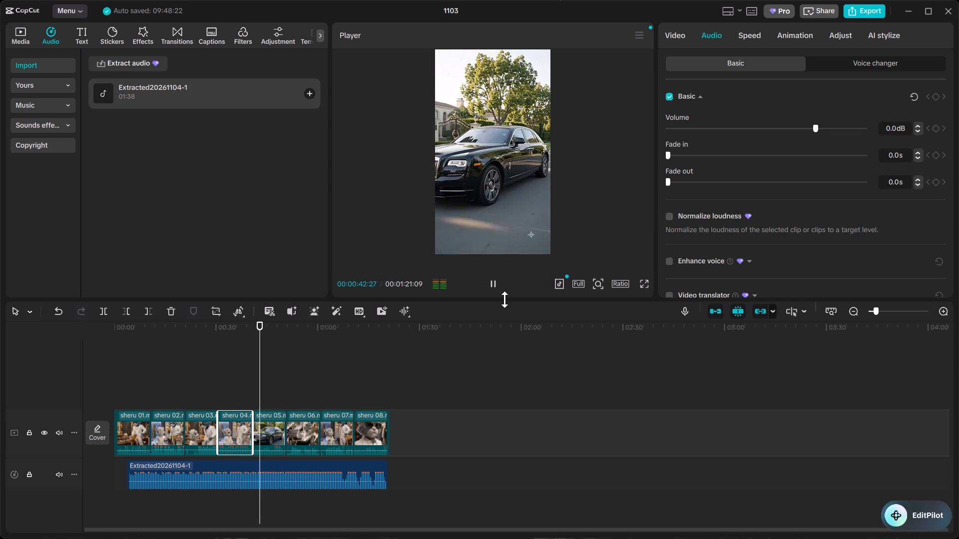
drag(813, 129, 816, 129)
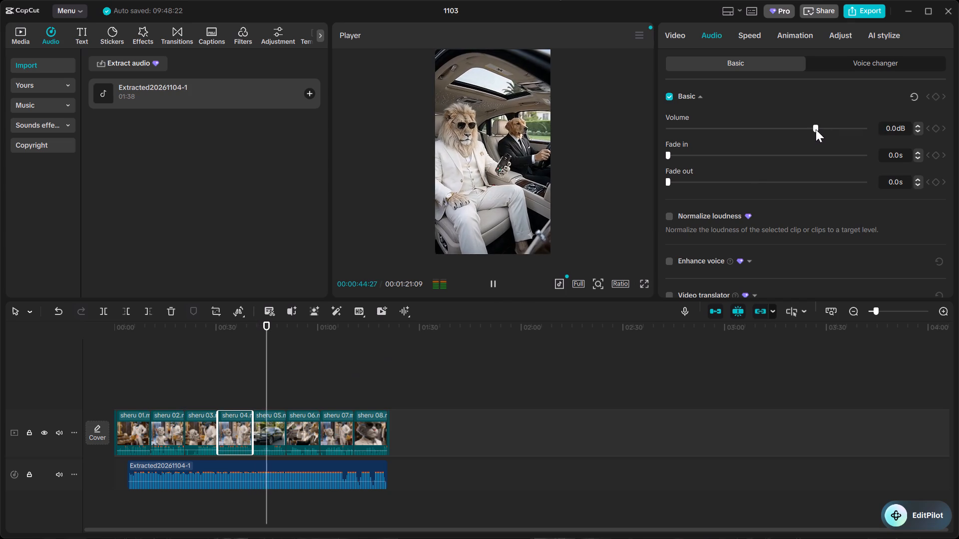
drag(816, 129, 826, 129)
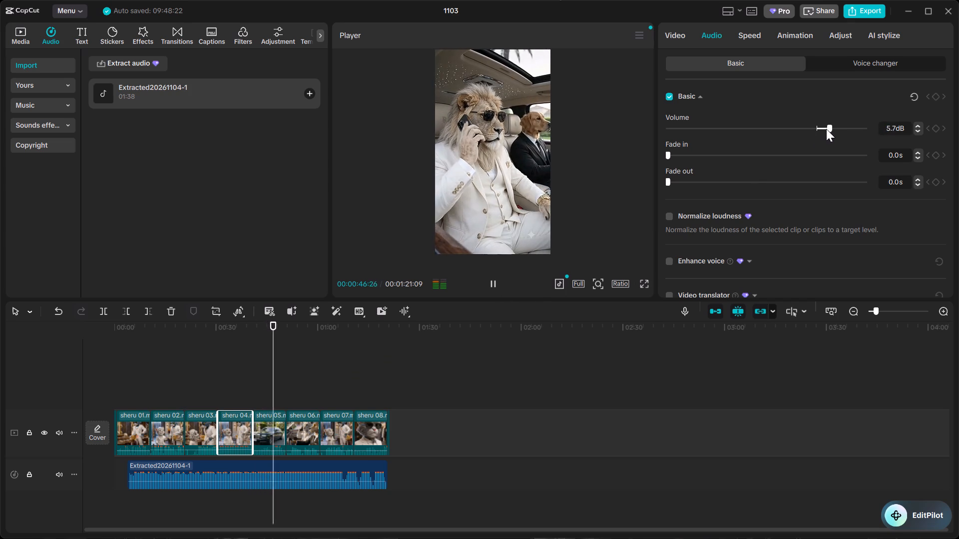
drag(826, 129, 821, 129)
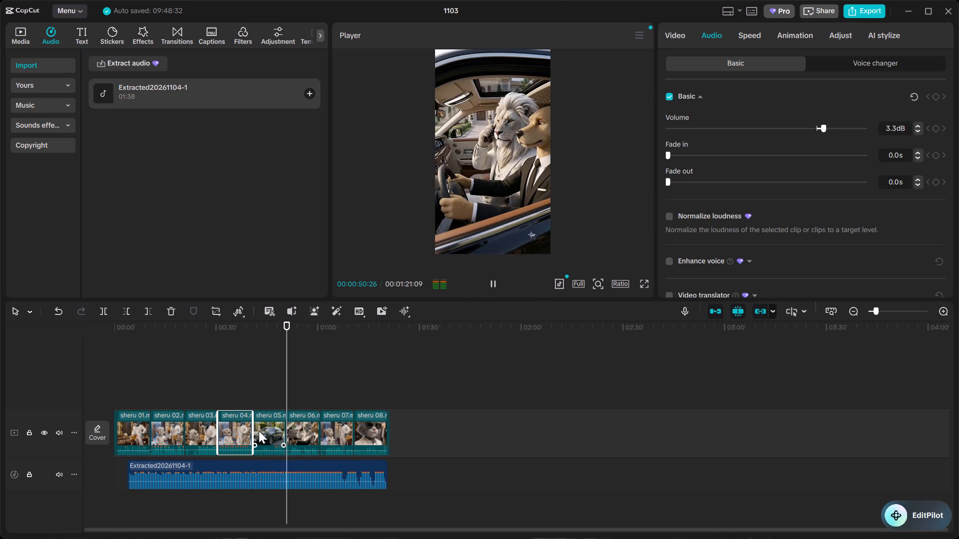
Raise the audio volume of video clip sheru 05 to 3.3 dB.
click(266, 430)
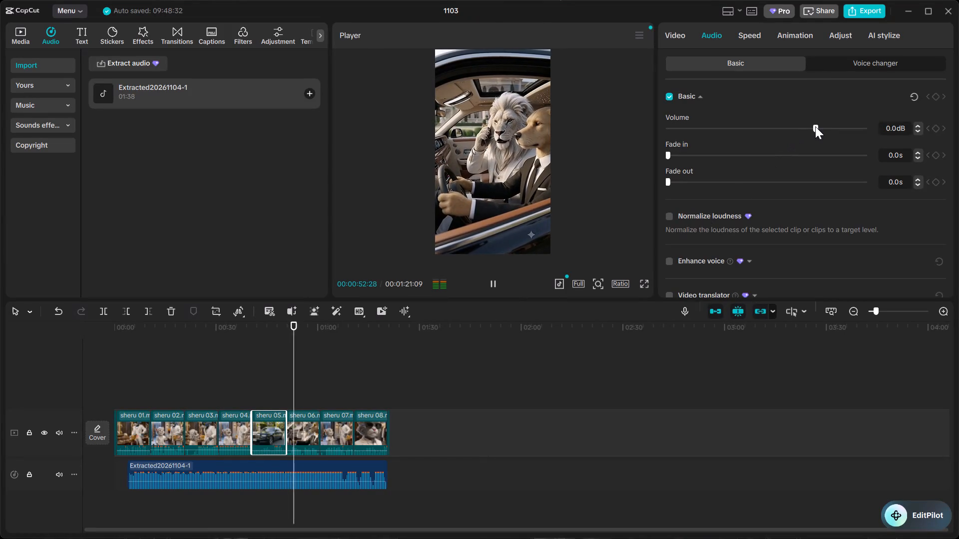
drag(816, 126, 821, 128)
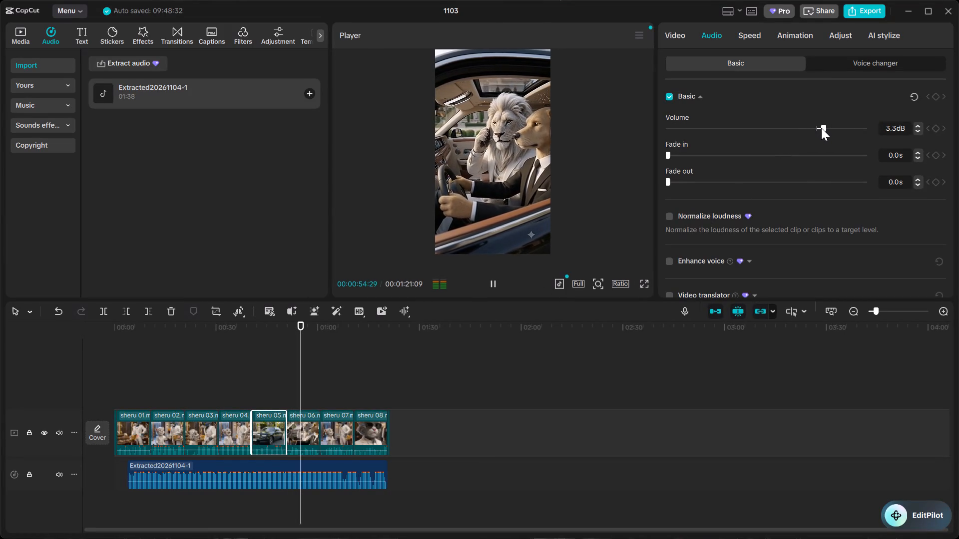
Raise the audio volume of video clip sheru 06 to 3.7 dB.
click(296, 429)
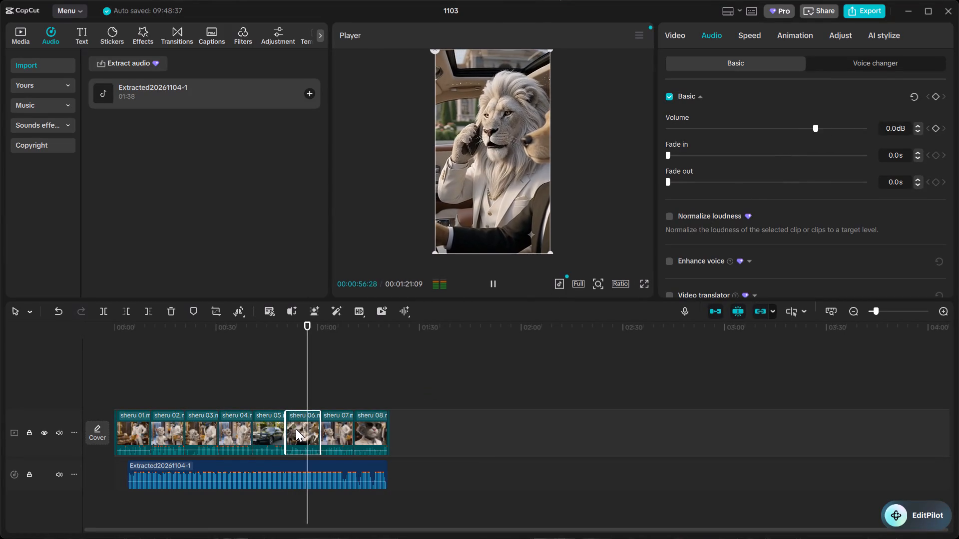
drag(814, 126, 818, 127)
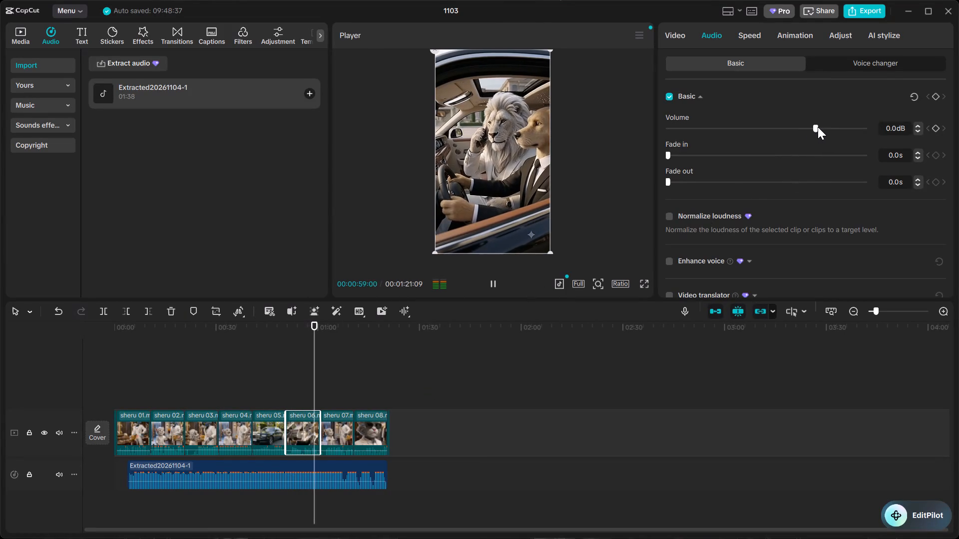
drag(818, 127, 820, 128)
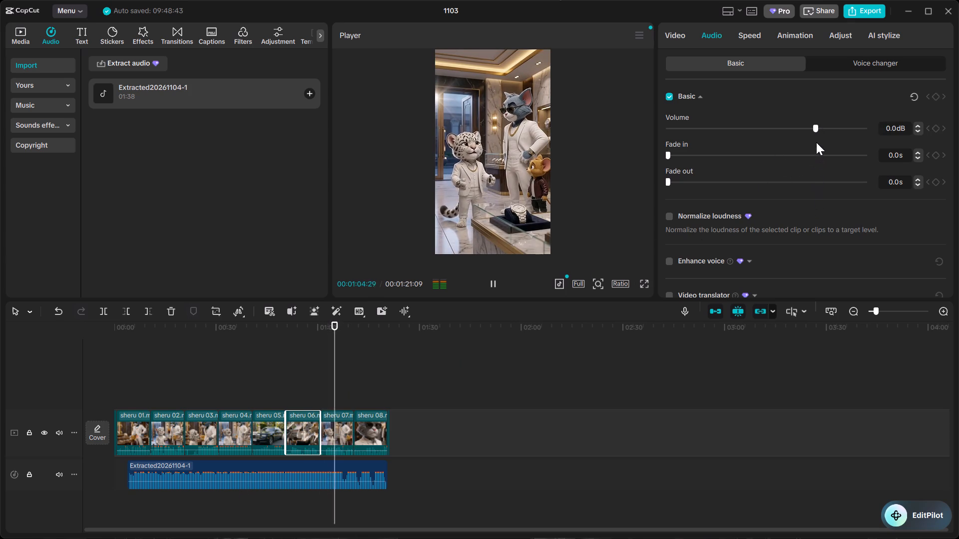
drag(815, 130, 822, 130)
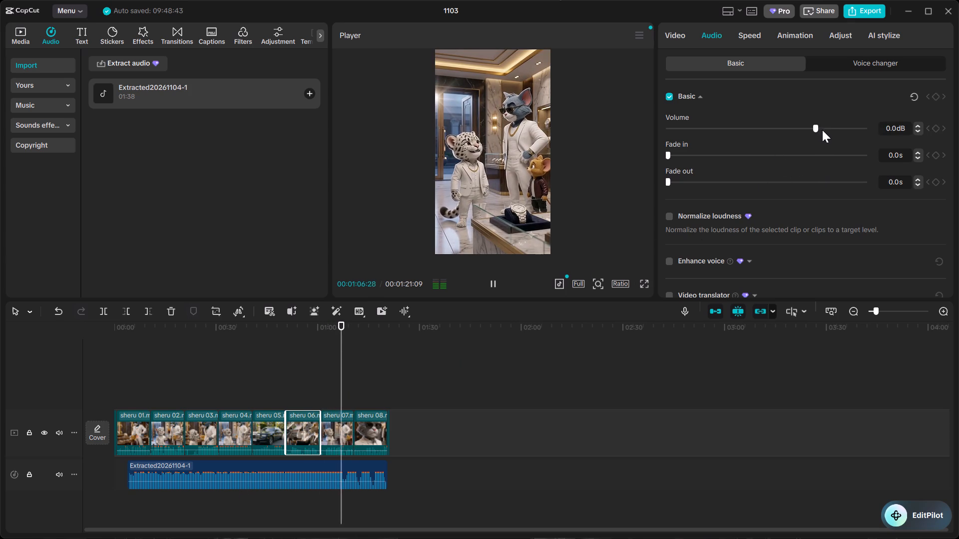
drag(822, 130, 822, 131)
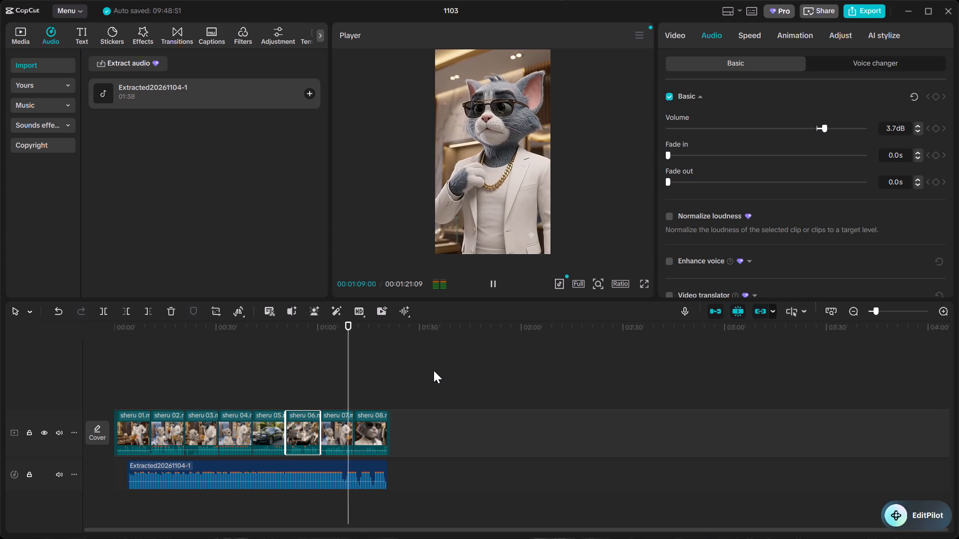
Raise the audio volume of video clip sheru 08 to 4.3 dB.
click(378, 427)
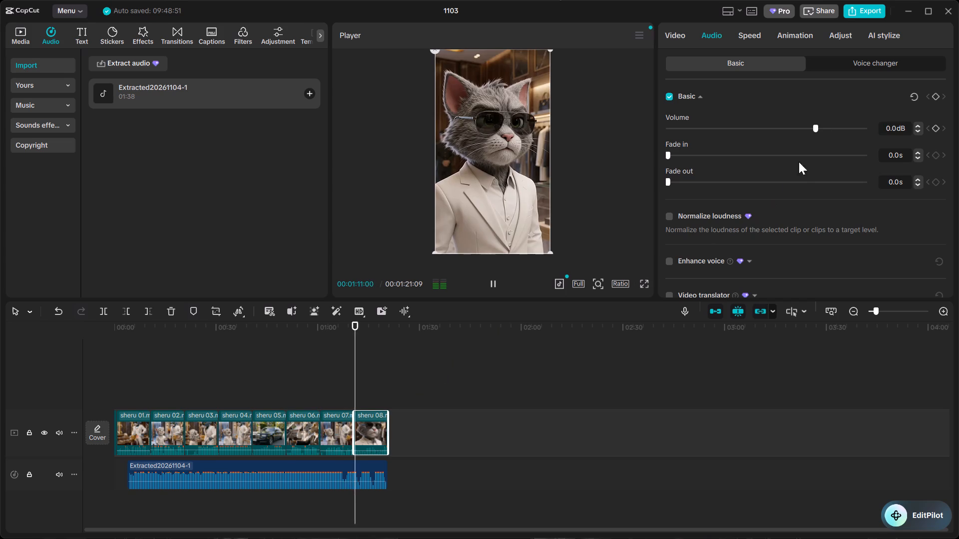
drag(818, 128, 822, 128)
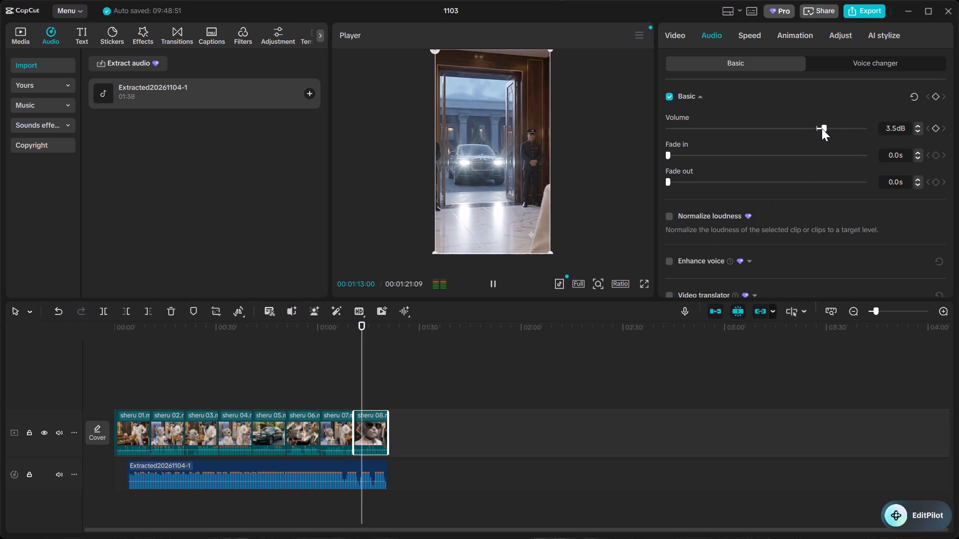
drag(822, 128, 824, 130)
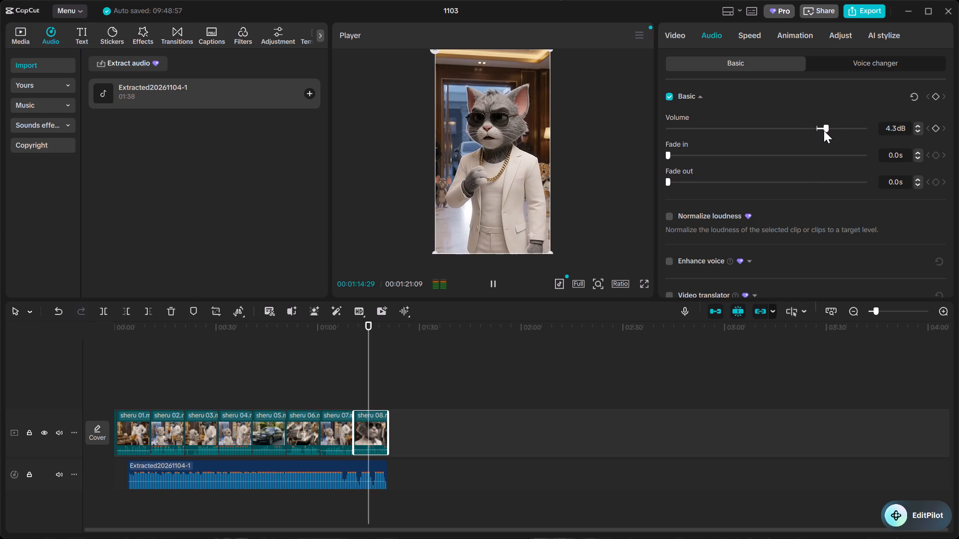
Lower the volume of the extracted background music track to -4.4 dB and play back the mix.
click(298, 487)
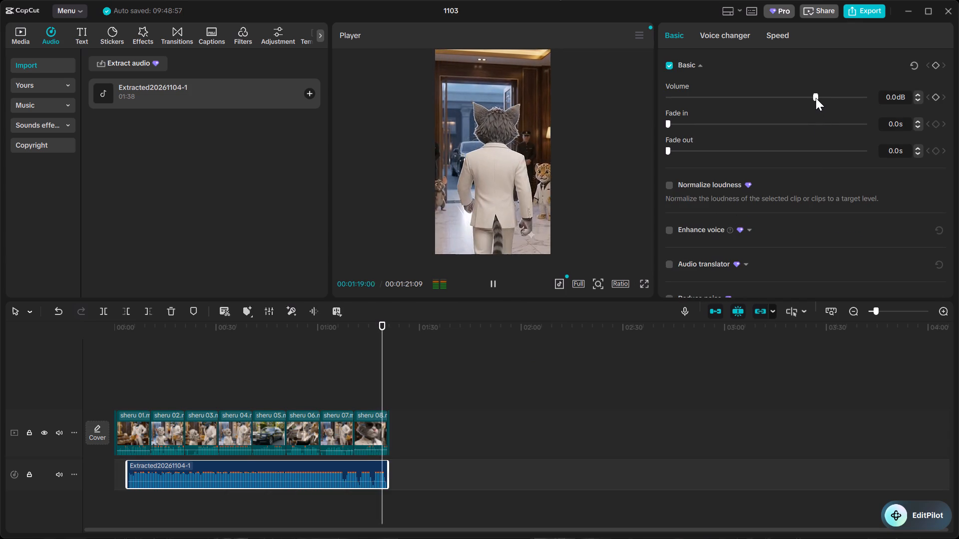
drag(816, 97, 805, 98)
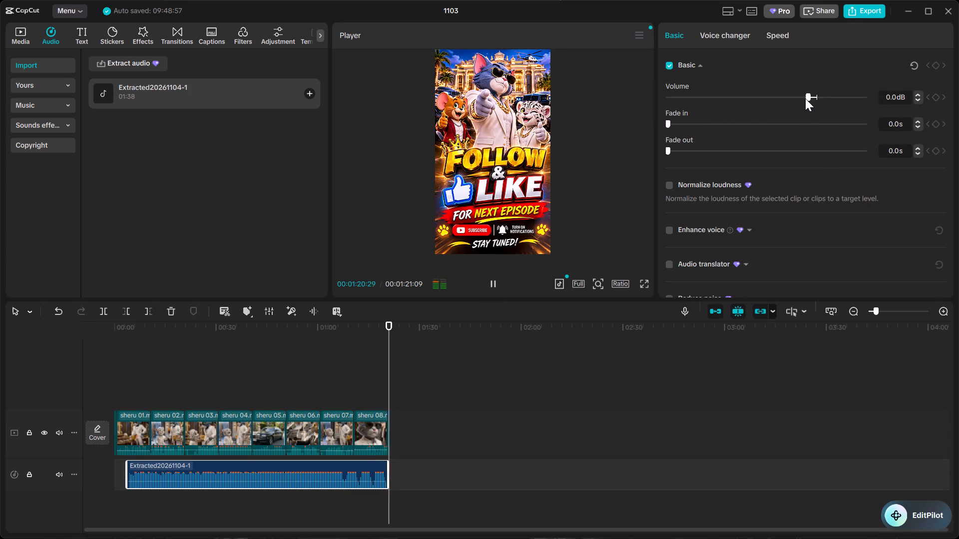
drag(805, 98, 806, 100)
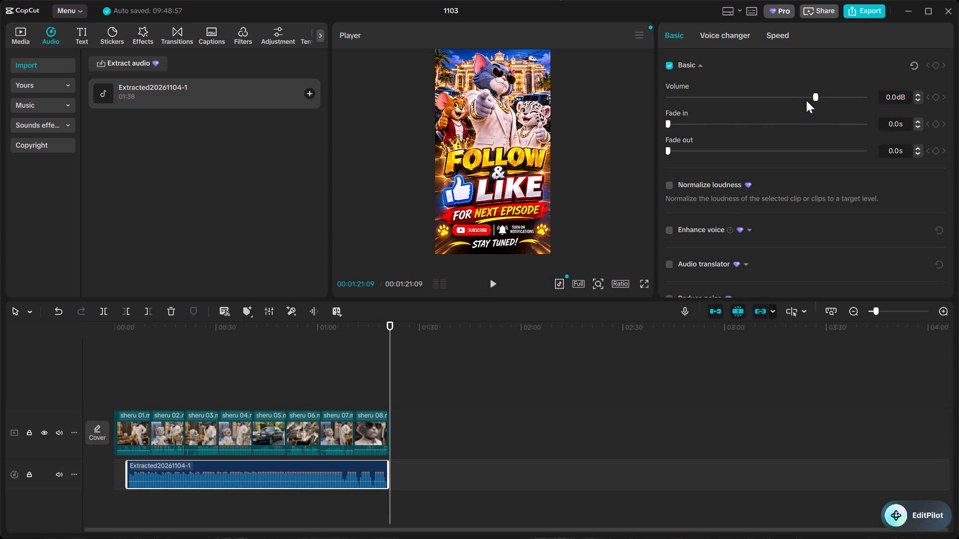
drag(818, 96, 815, 96)
drag(815, 96, 802, 96)
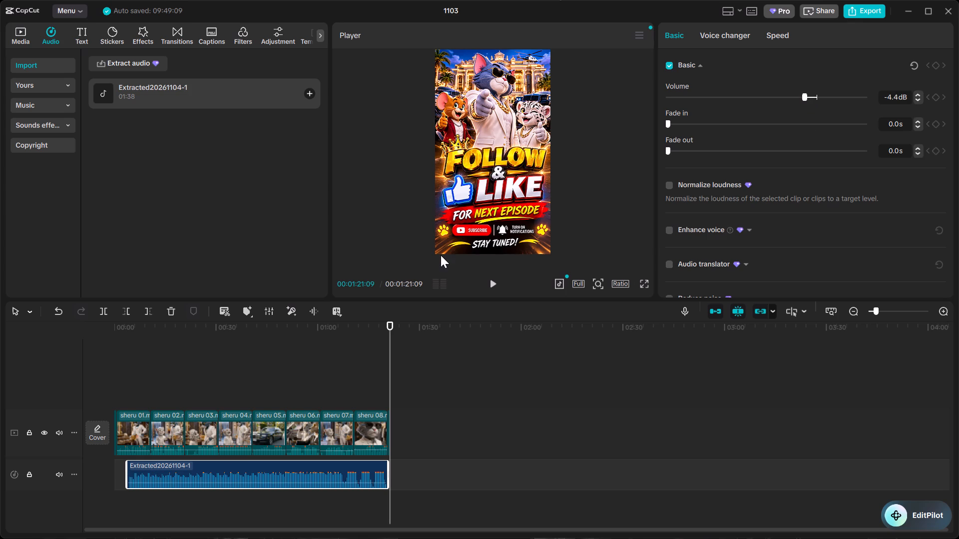
click(498, 283)
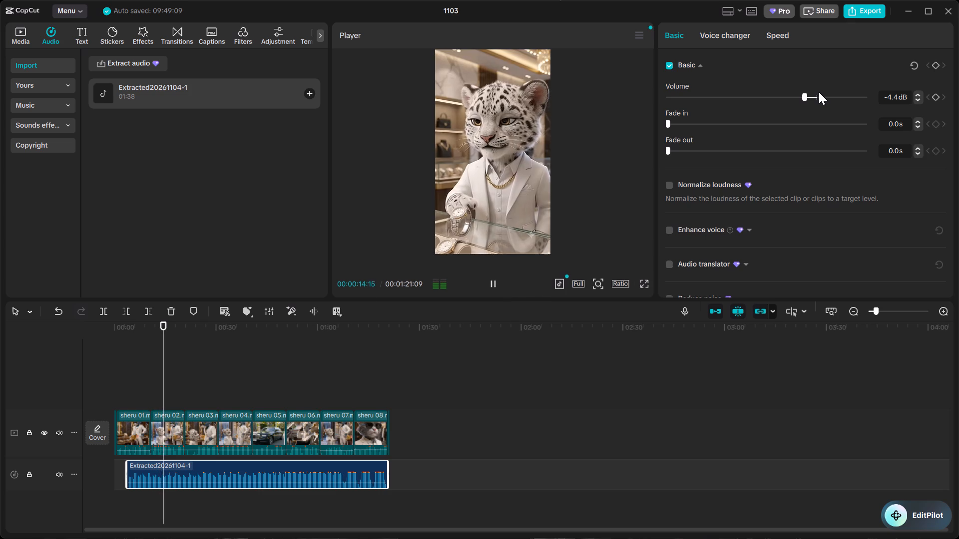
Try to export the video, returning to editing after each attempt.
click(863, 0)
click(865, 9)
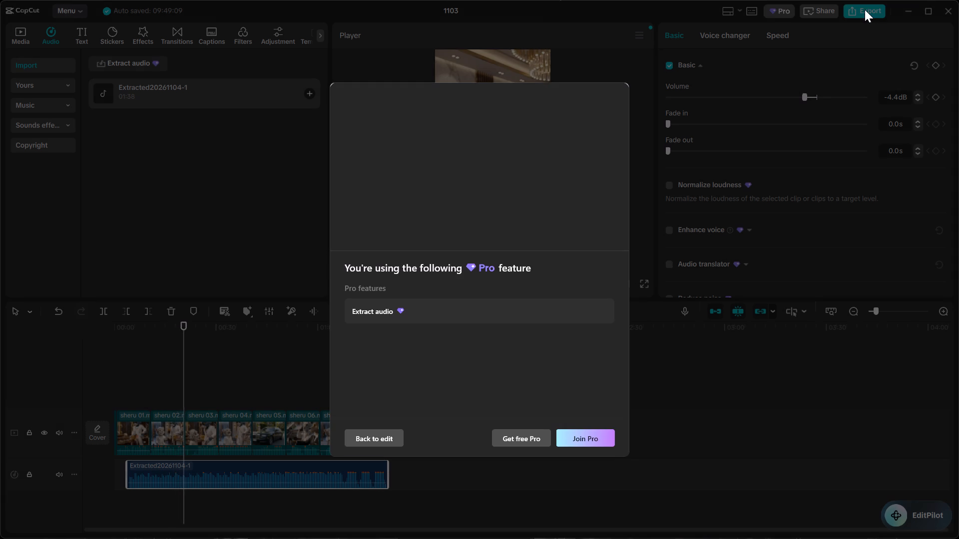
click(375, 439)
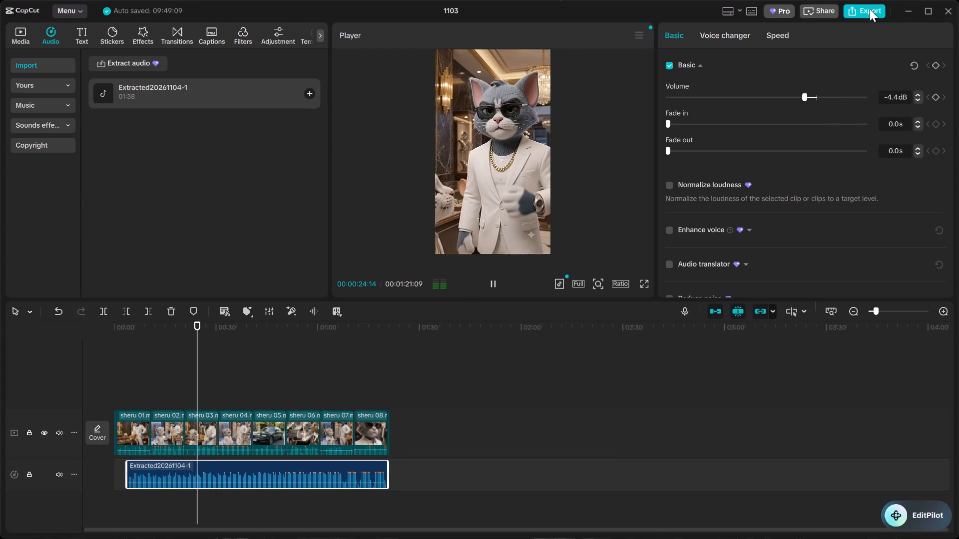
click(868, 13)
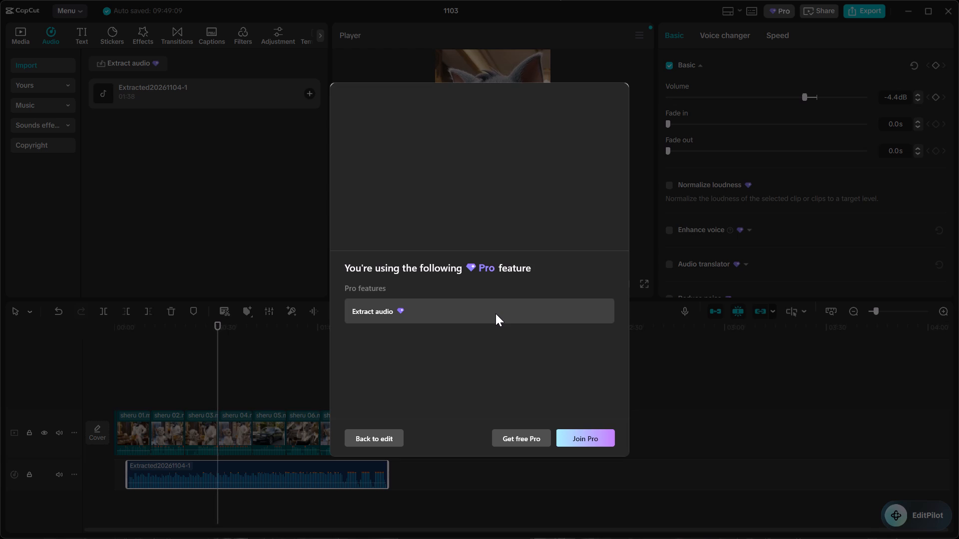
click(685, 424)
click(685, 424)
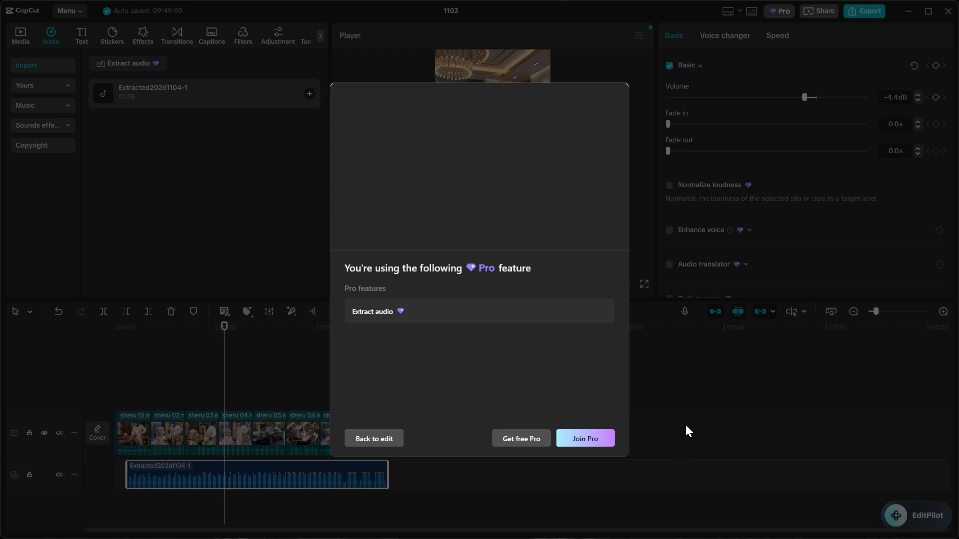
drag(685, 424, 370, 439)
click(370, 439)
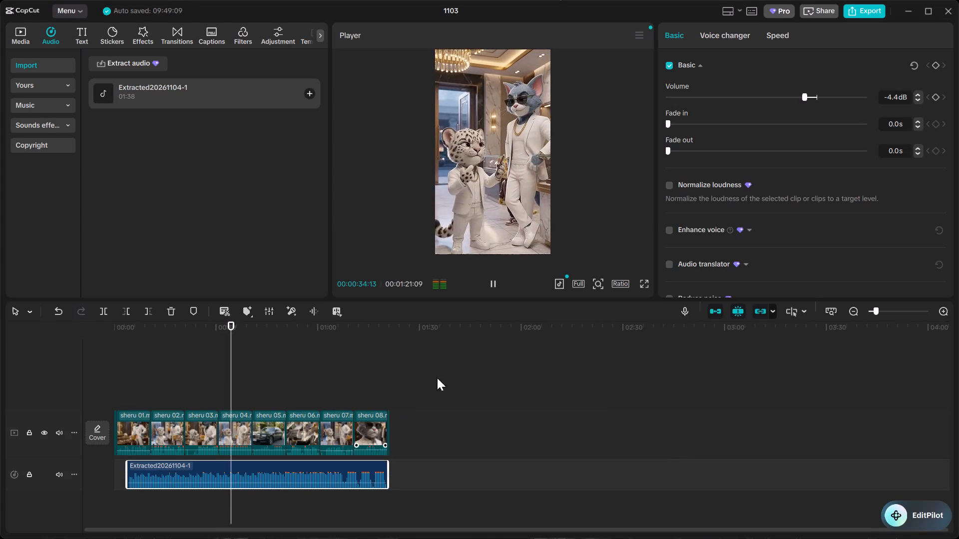
Deselect the music track and start the export of the video again.
click(475, 361)
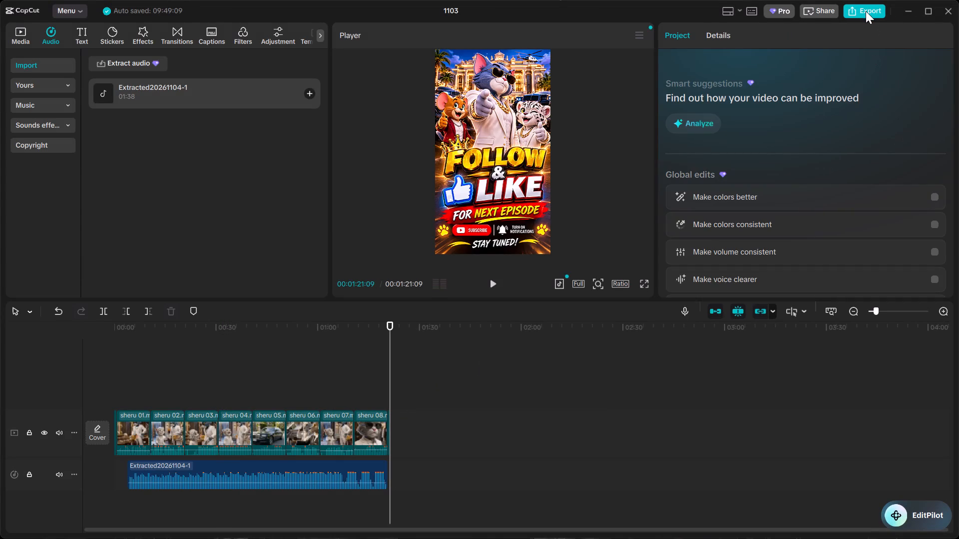
click(866, 11)
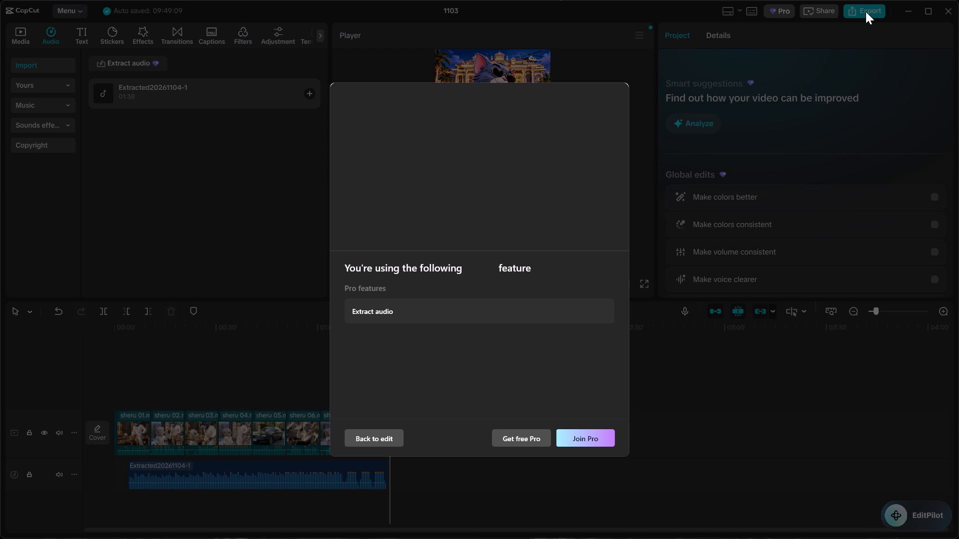
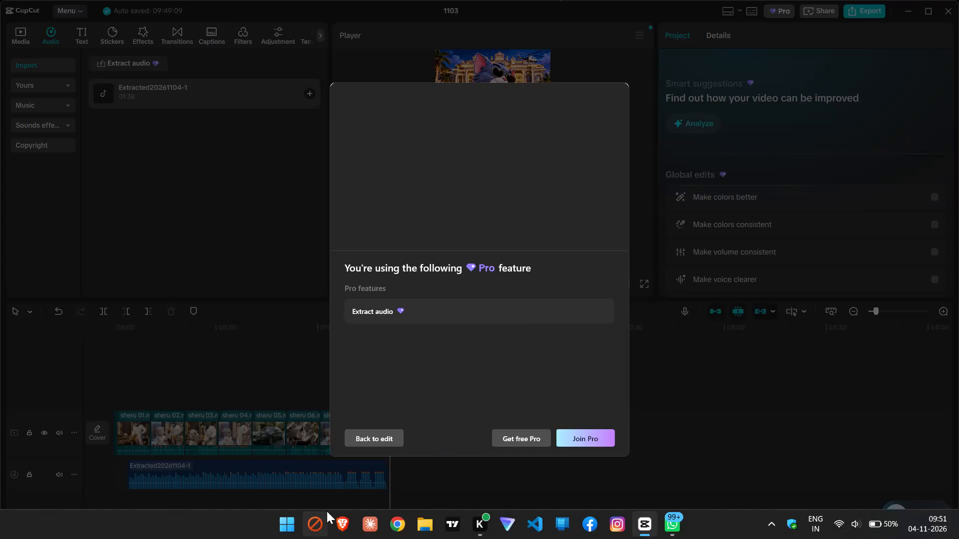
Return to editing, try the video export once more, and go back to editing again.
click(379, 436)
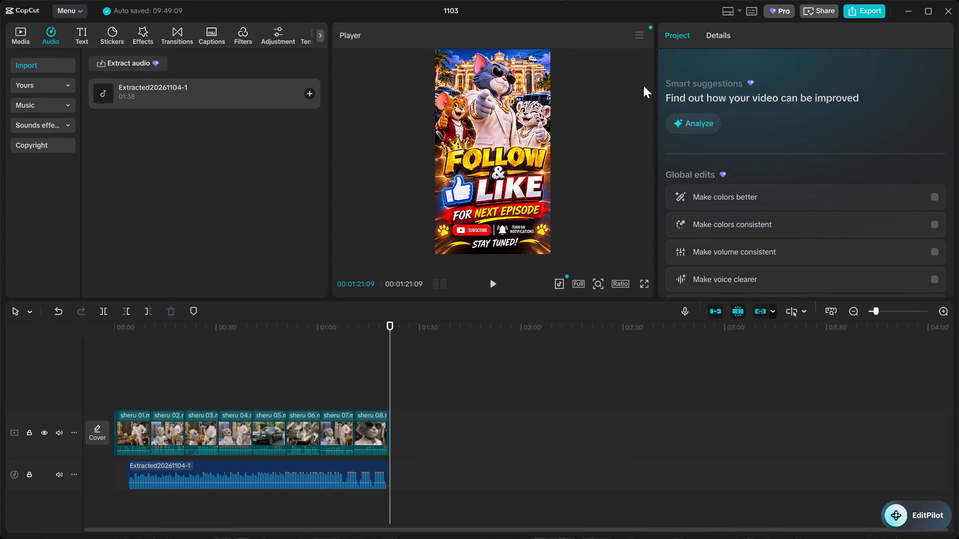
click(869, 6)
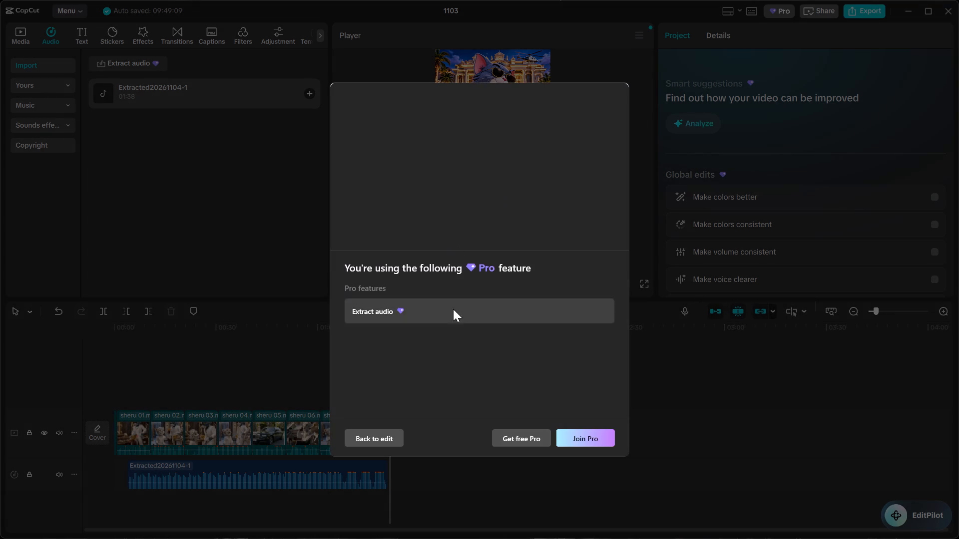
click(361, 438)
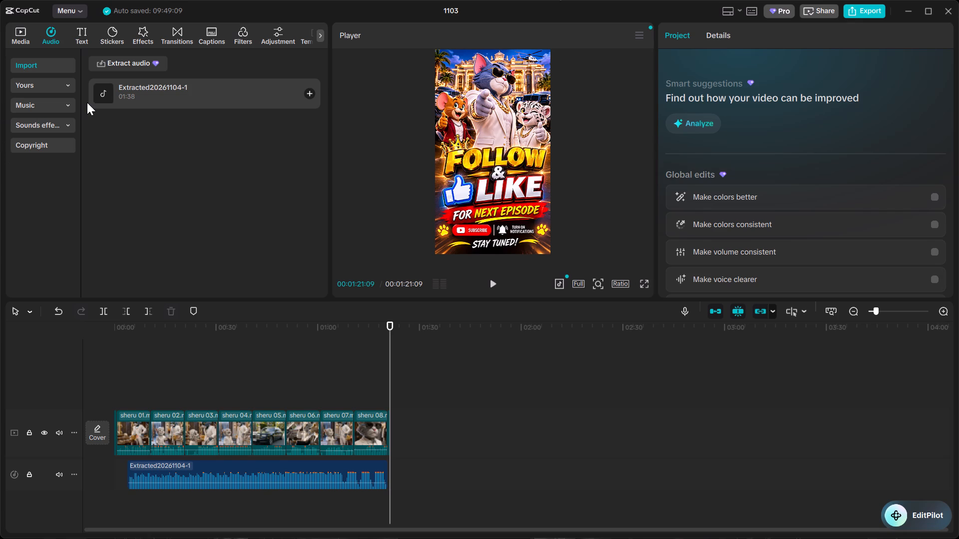
Delete the extracted background music track from the timeline.
click(19, 36)
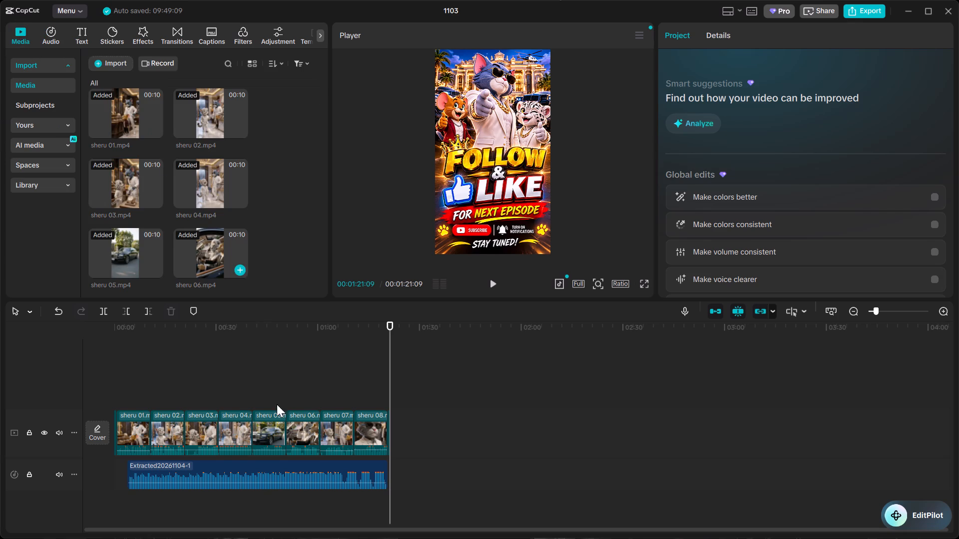
click(276, 473)
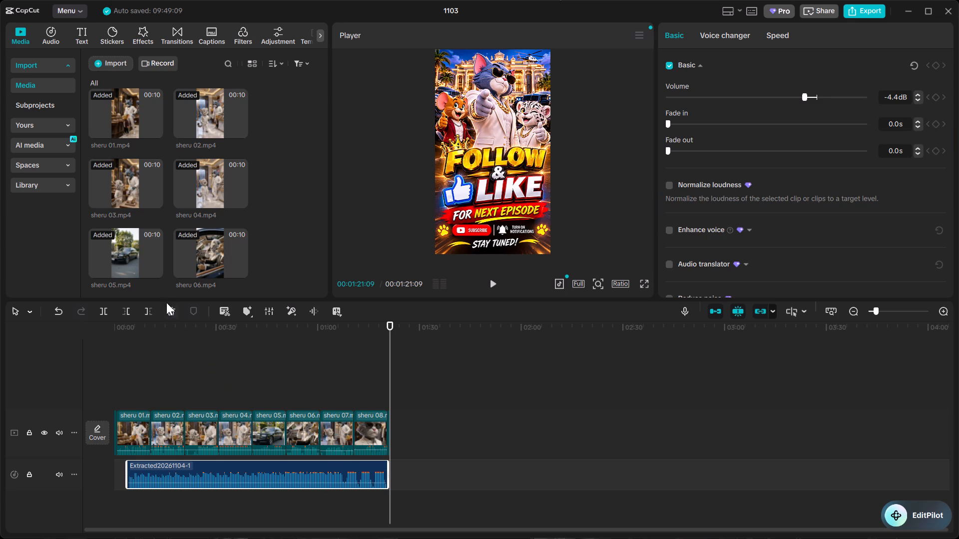
click(167, 306)
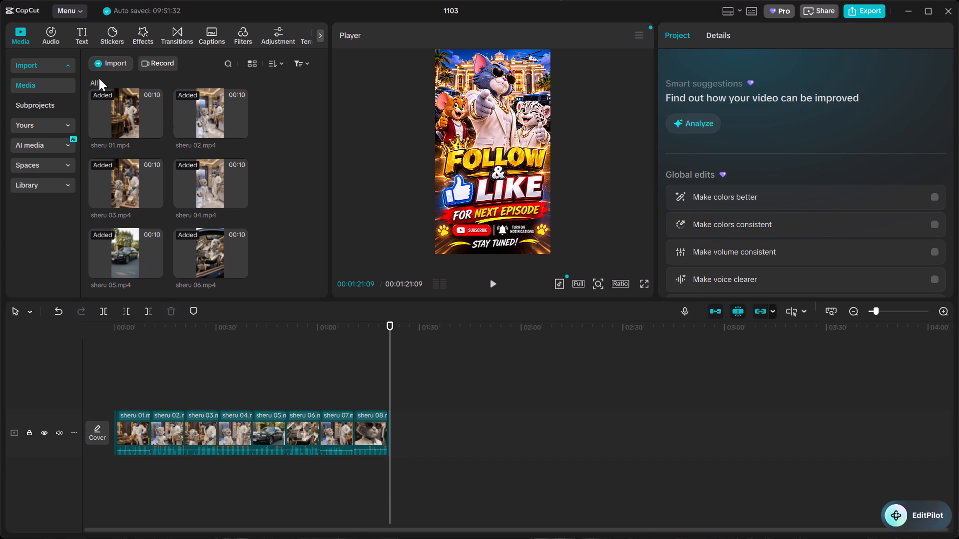
Import the vidssave.com The Dark Night suspense background music video from the Downloads folder into the project media.
click(97, 69)
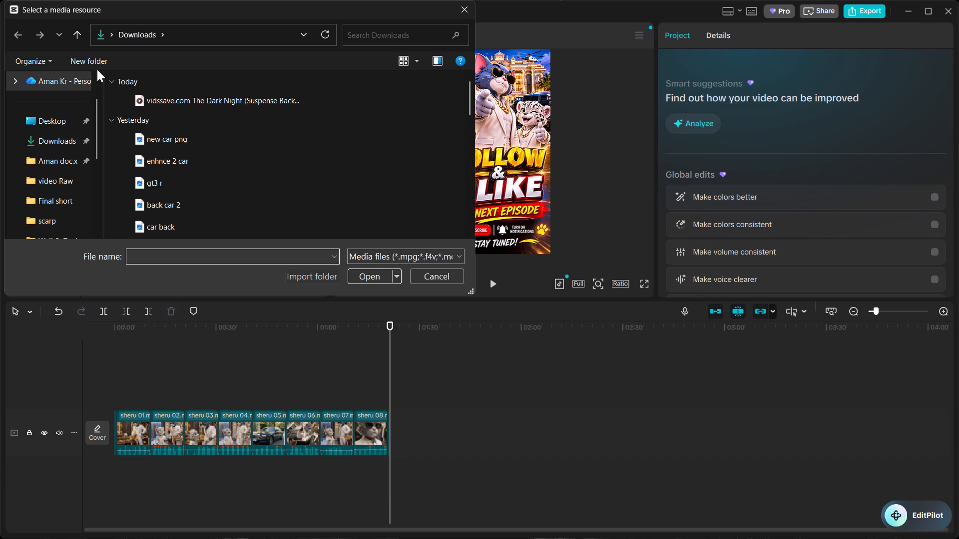
click(149, 108)
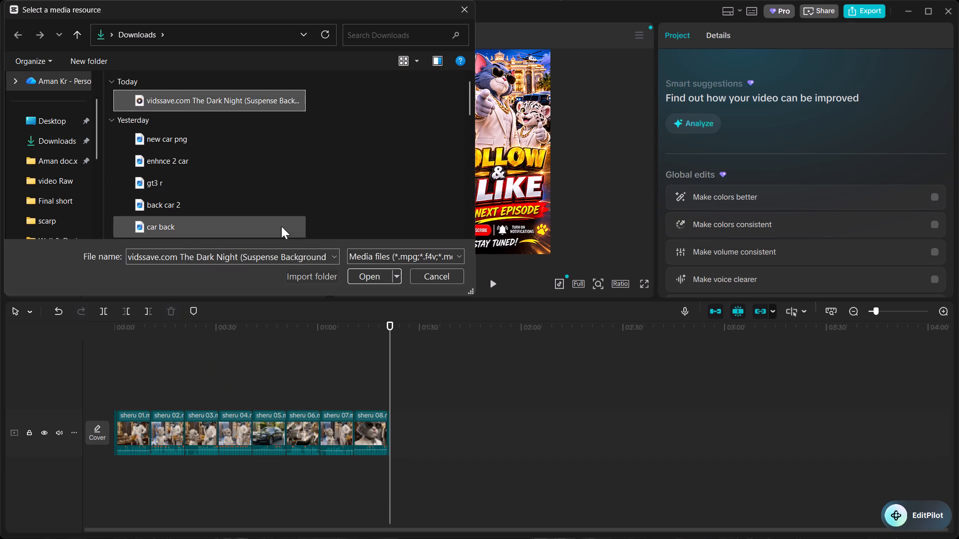
click(367, 270)
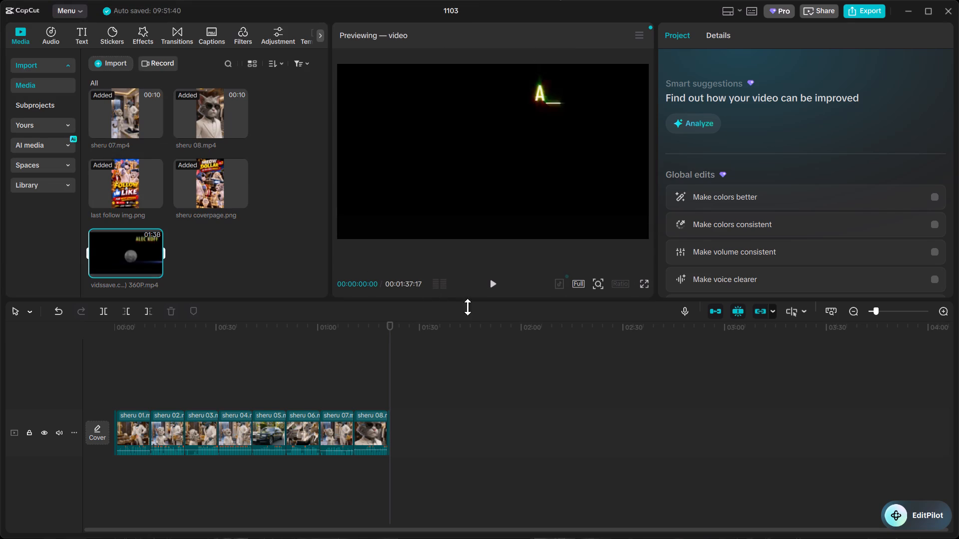
Place the imported Dark Night clip on its own track above the sheru clips, aligned with the timeline start.
click(451, 479)
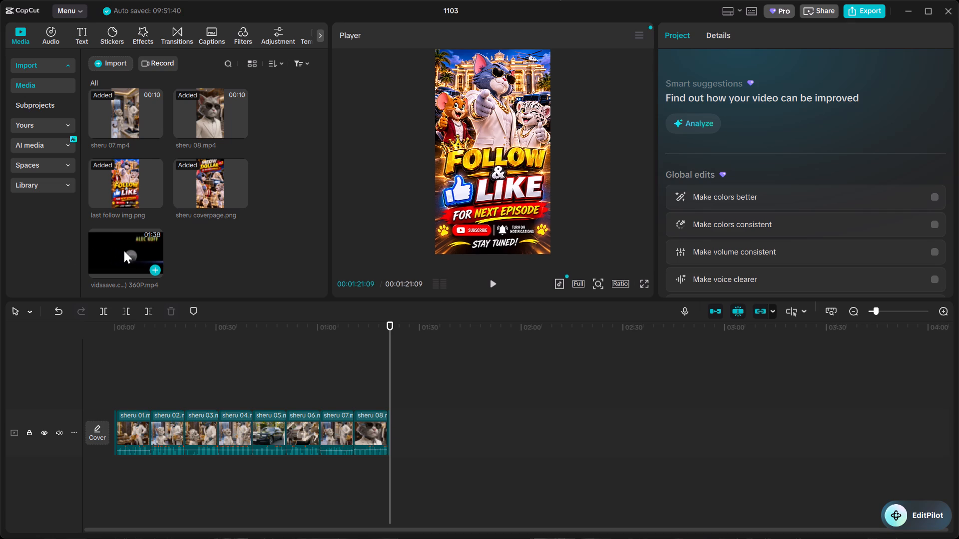
drag(124, 252, 128, 486)
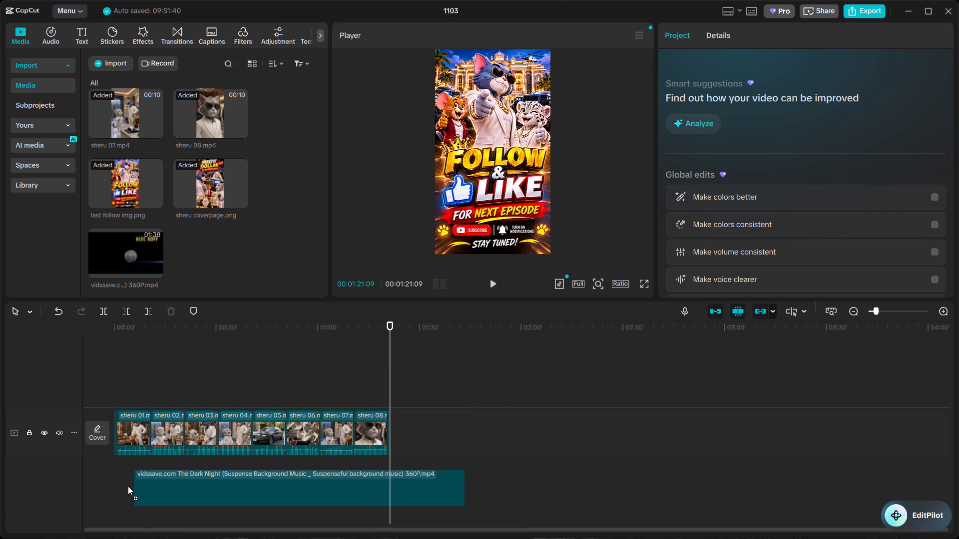
drag(128, 486, 131, 479)
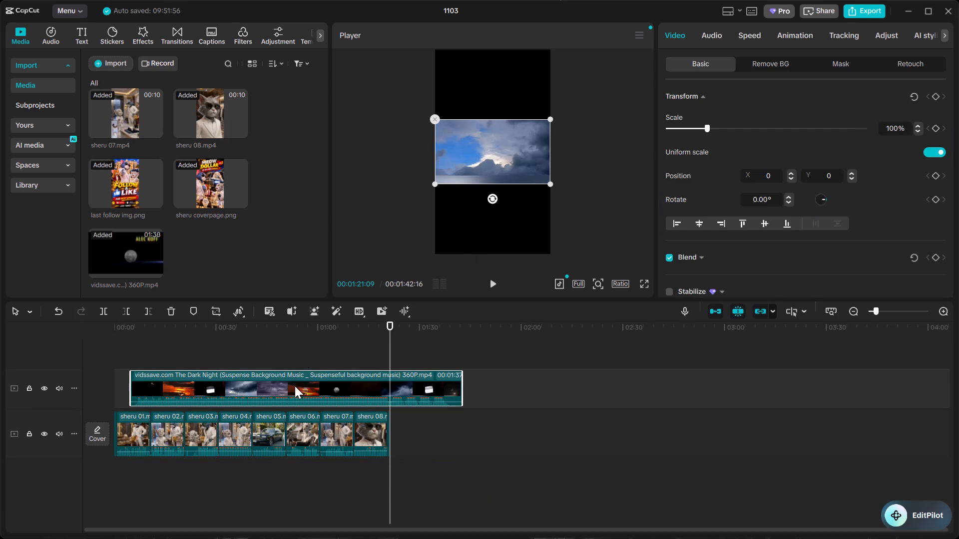
drag(288, 386, 274, 477)
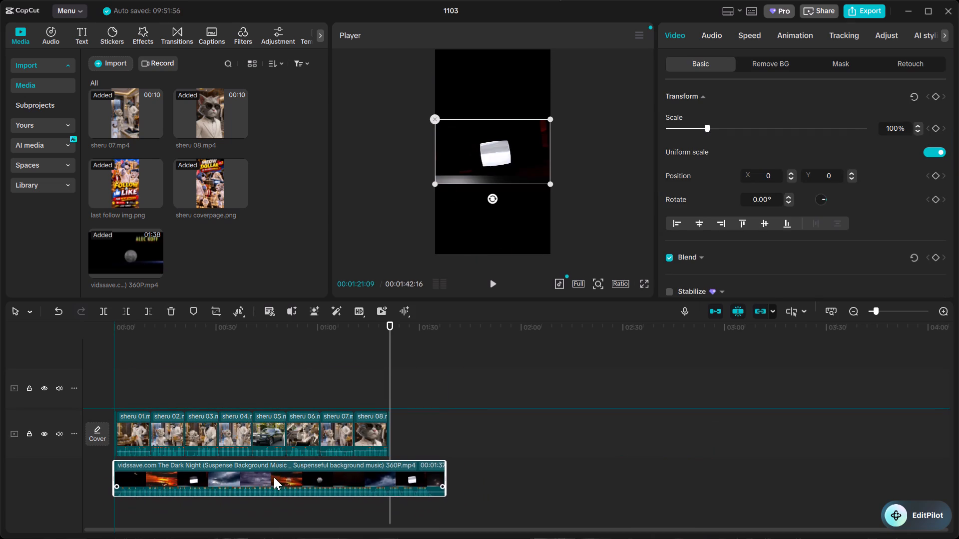
click(412, 477)
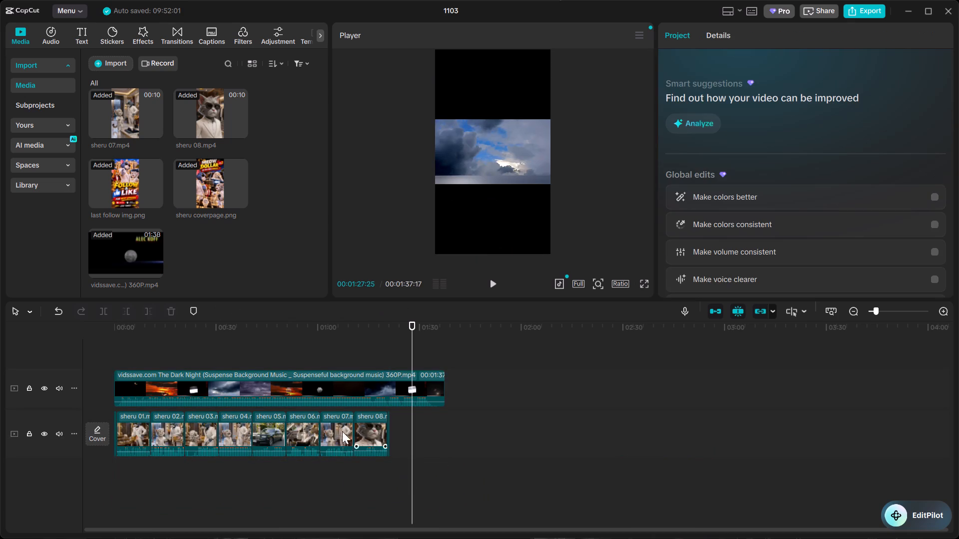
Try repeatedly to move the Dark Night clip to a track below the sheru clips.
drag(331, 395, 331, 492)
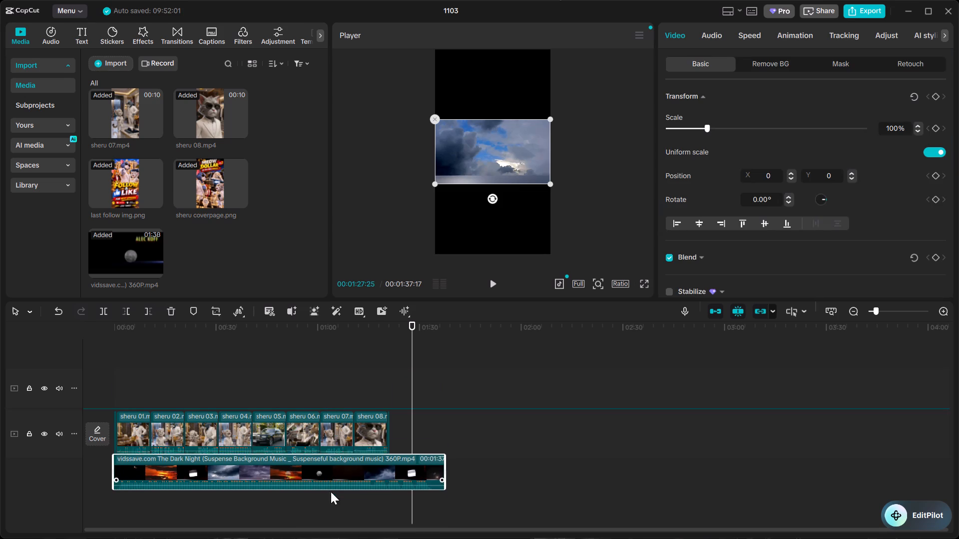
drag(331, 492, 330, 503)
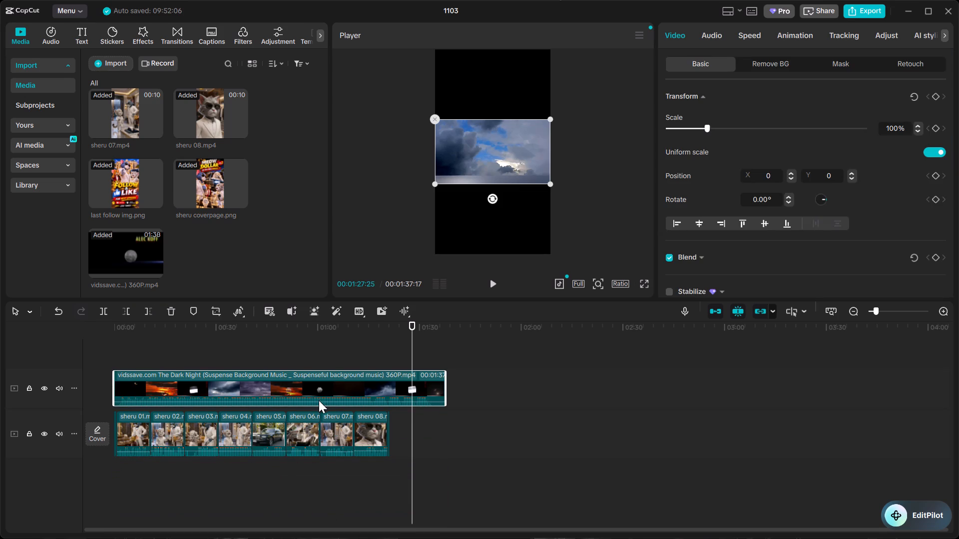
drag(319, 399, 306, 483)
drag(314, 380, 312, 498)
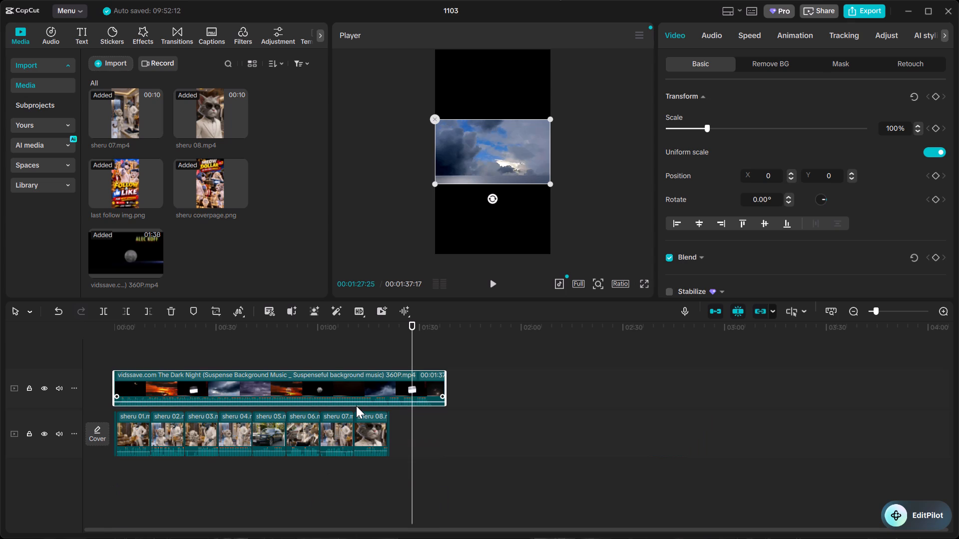